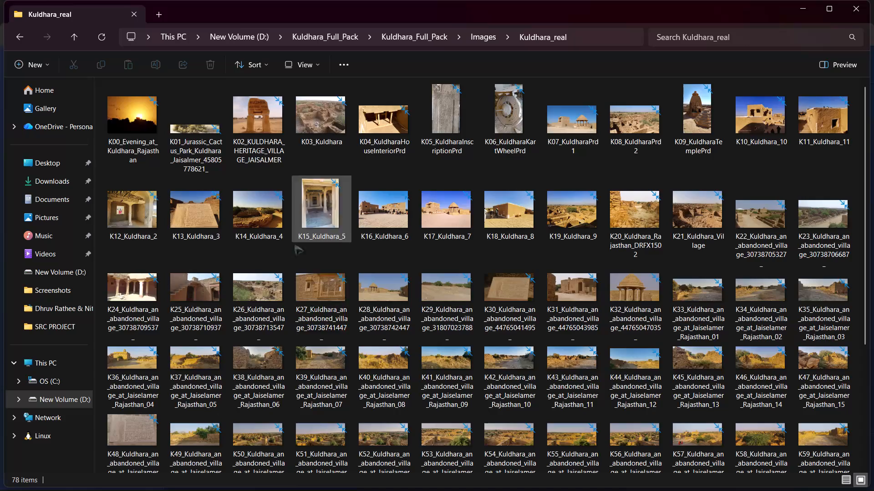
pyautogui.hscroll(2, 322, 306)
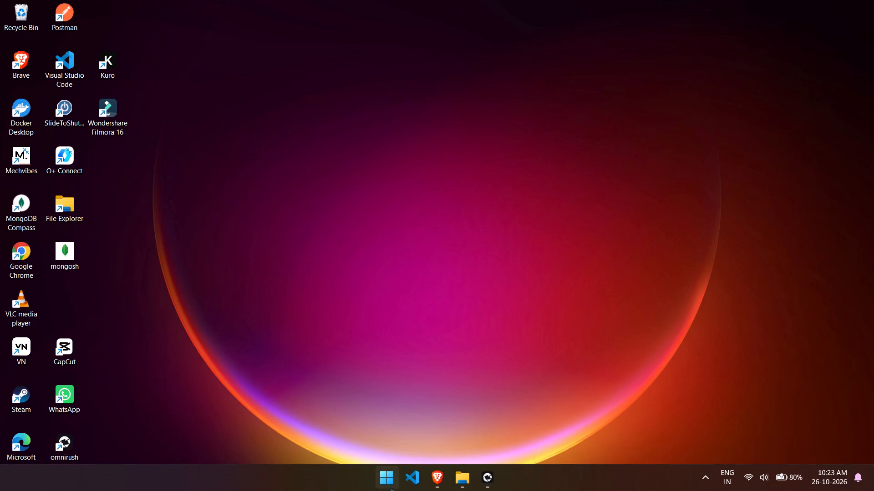
# Launch Wondershare Filmora and decline to restore the automatic backup.
pyautogui.click(396, 476)
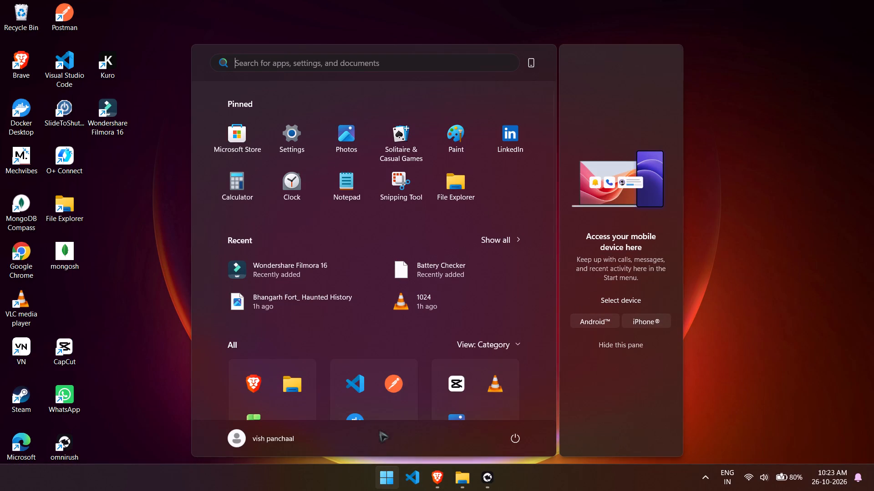
pyautogui.click(300, 274)
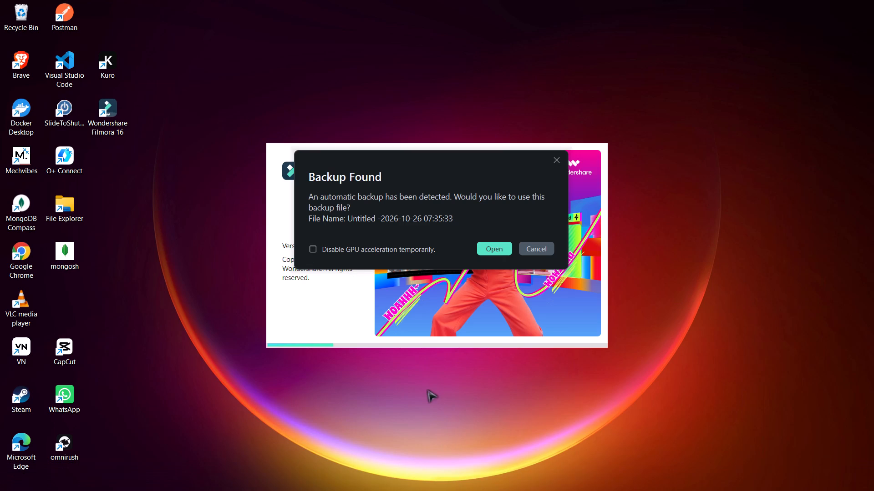
pyautogui.click(530, 248)
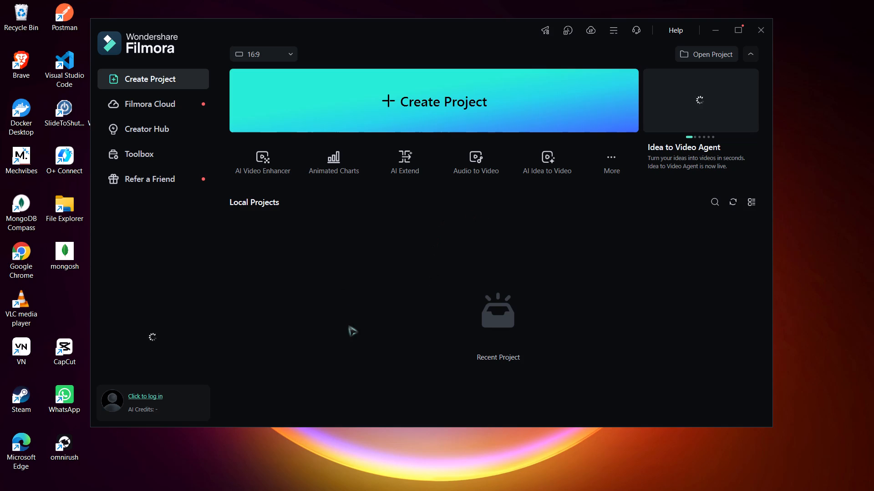
# Create a new video project with the 16:9 aspect ratio.
pyautogui.hscroll(-1, 348, 325)
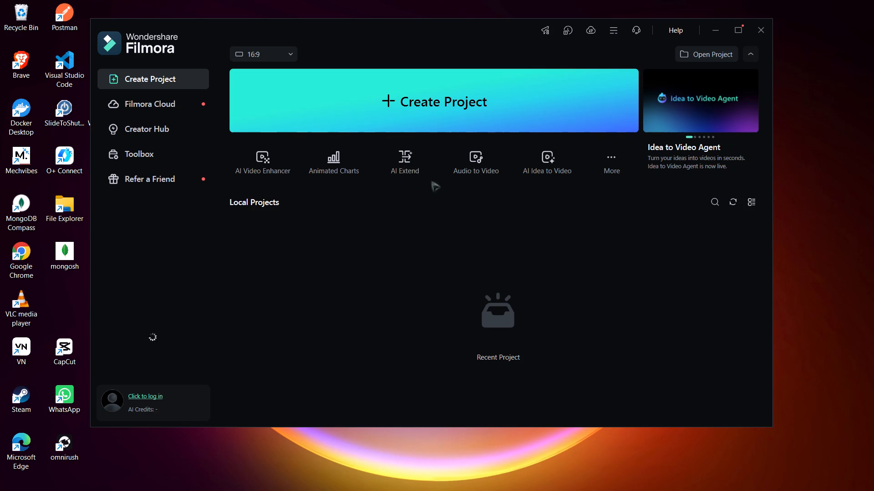
pyautogui.click(417, 101)
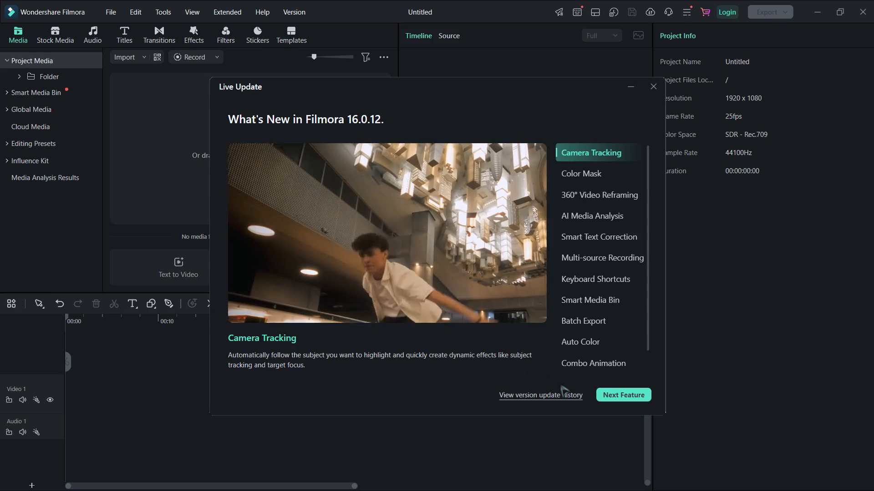
# Browse the What's New feature highlights, such as Color Mask and 360° Video Reframing, and close the announcement.
pyautogui.click(602, 398)
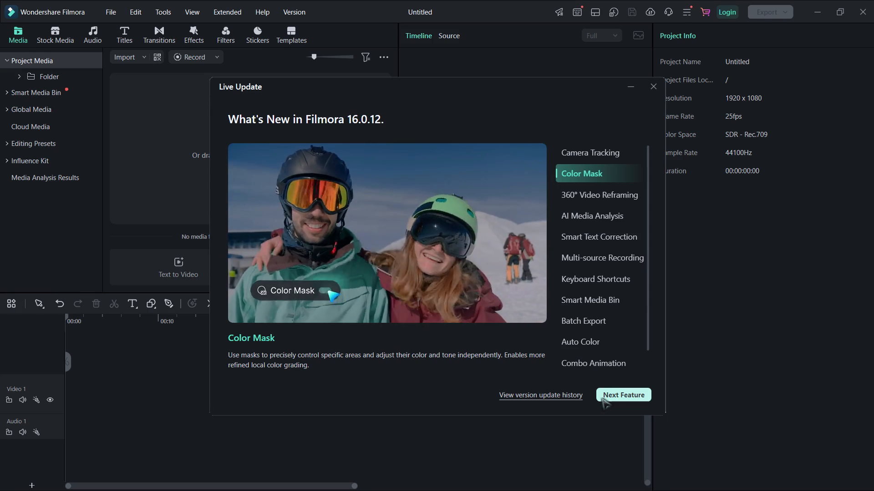
pyautogui.click(618, 393)
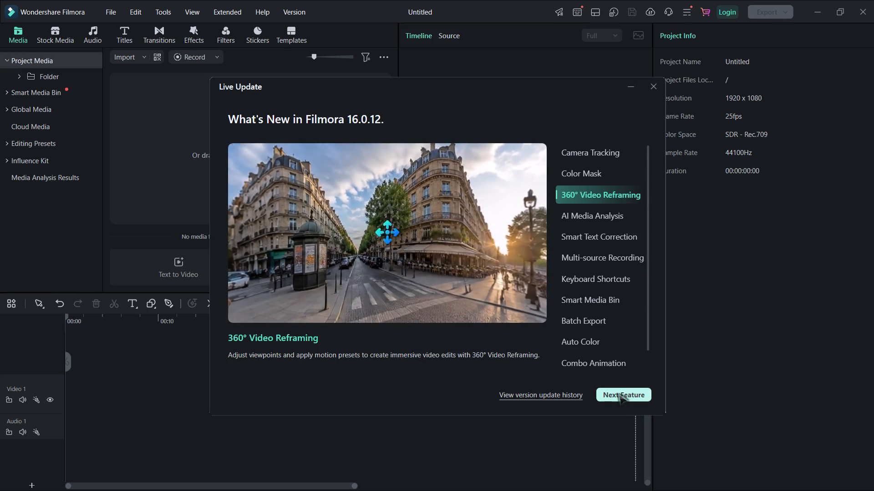
pyautogui.click(618, 393)
pyautogui.tripleClick(618, 393)
pyautogui.click(618, 393)
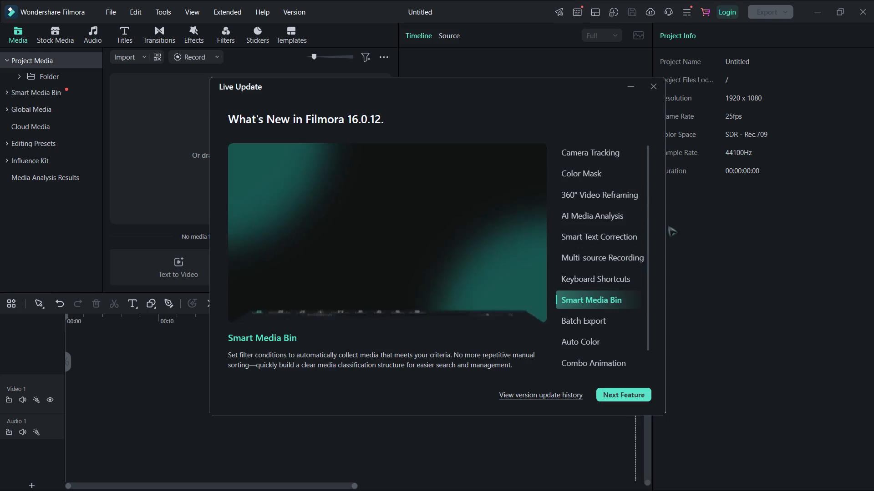
pyautogui.click(651, 91)
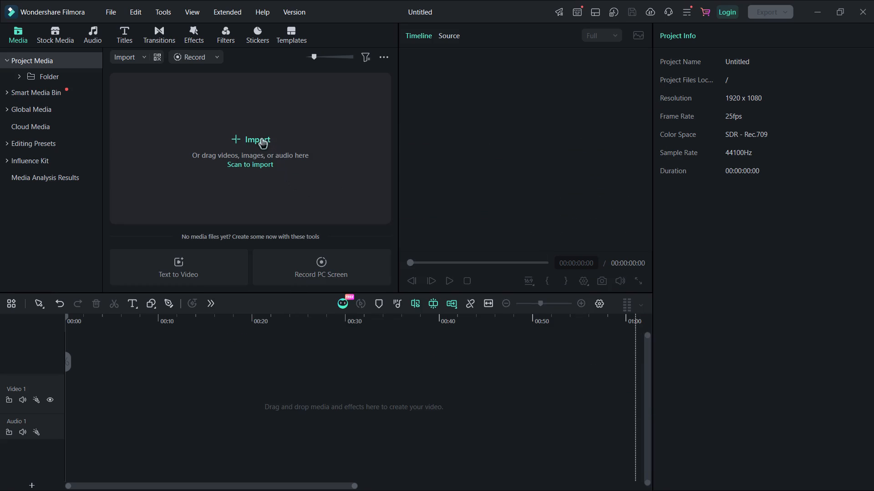
# Import the VO_01 audio file from the VO folder inside Kuldhara_Full_Pack on drive D: into the project media.
pyautogui.click(261, 138)
pyautogui.scroll(-1, 48, 149)
pyautogui.click(51, 133)
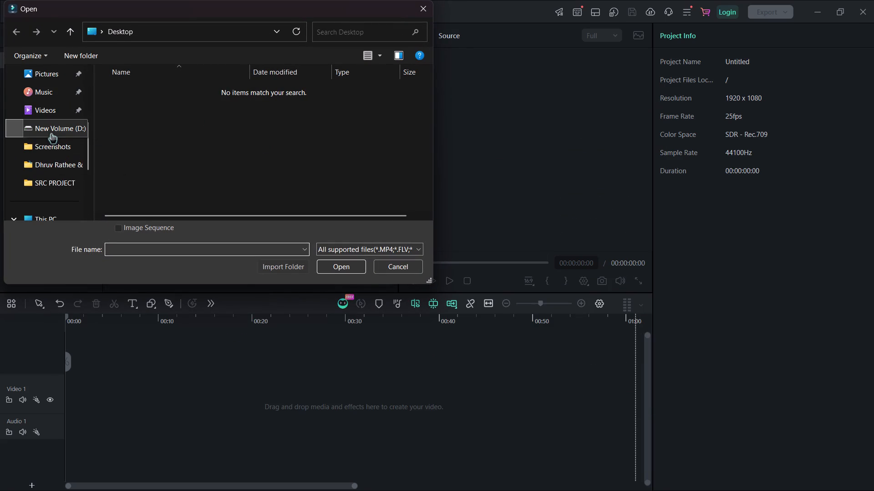
pyautogui.click(178, 159)
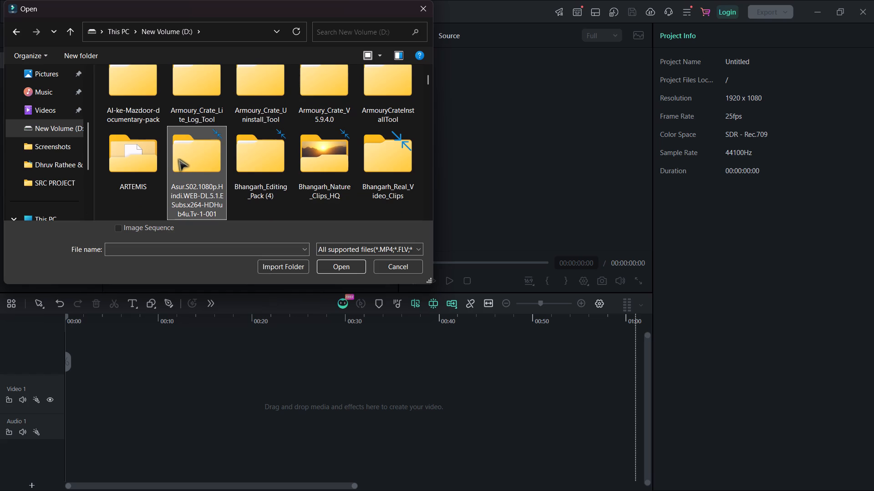
pyautogui.press('k')
pyautogui.press('k')
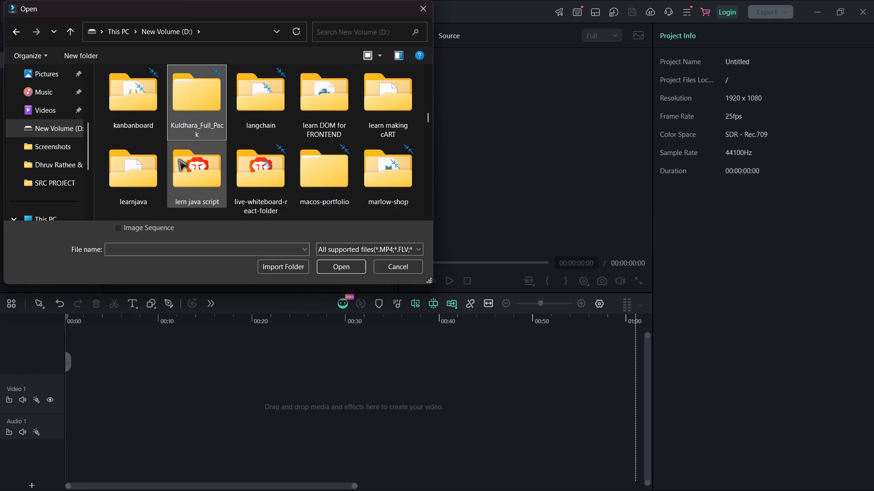
pyautogui.tripleClick(181, 105)
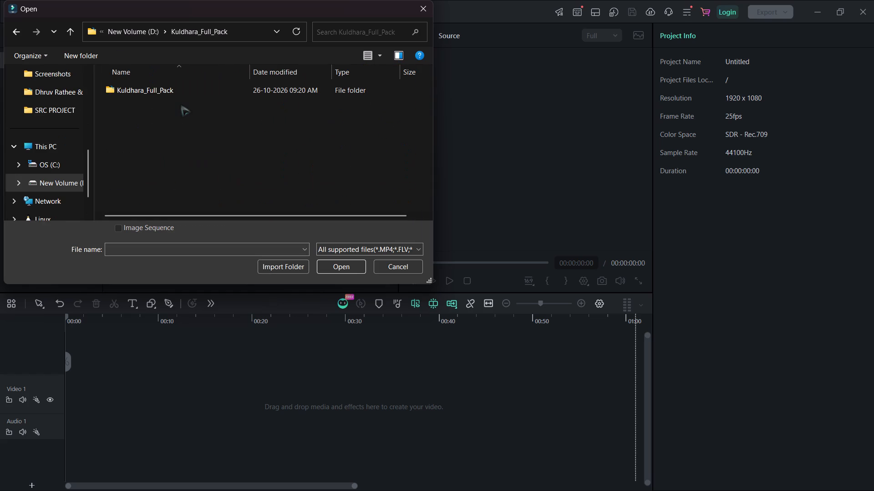
pyautogui.tripleClick(163, 89)
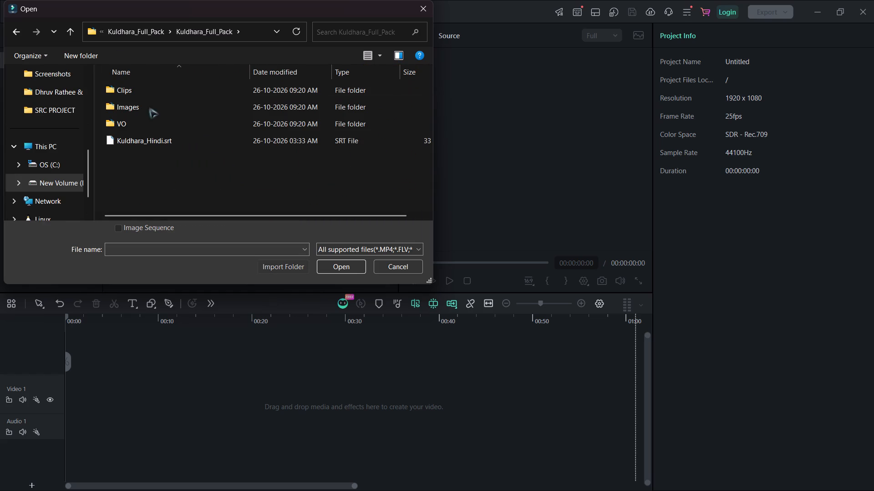
pyautogui.click(141, 121)
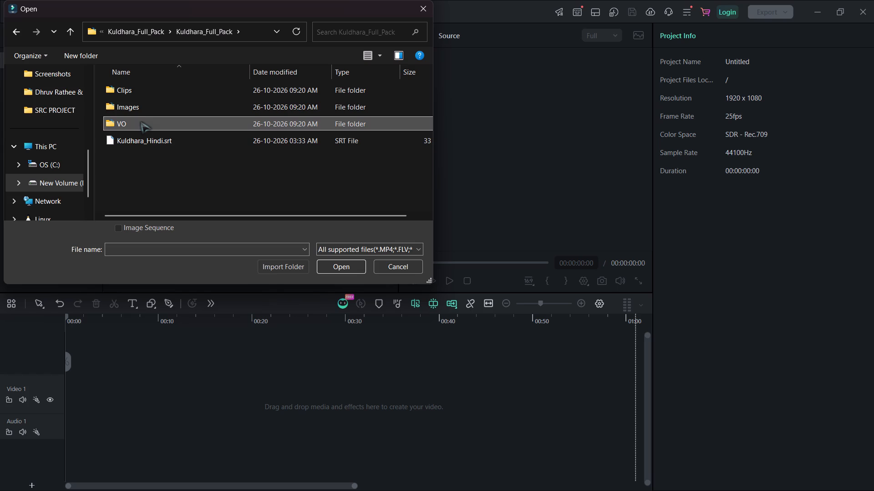
pyautogui.tripleClick(141, 121)
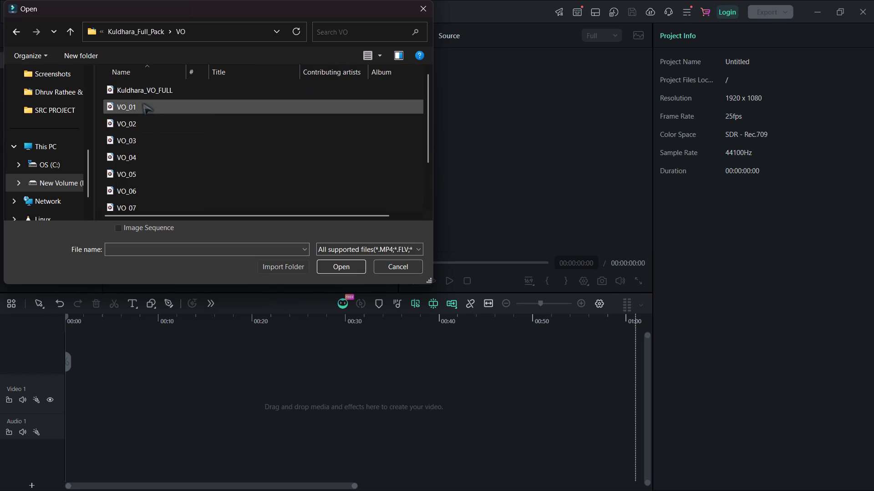
pyautogui.click(143, 103)
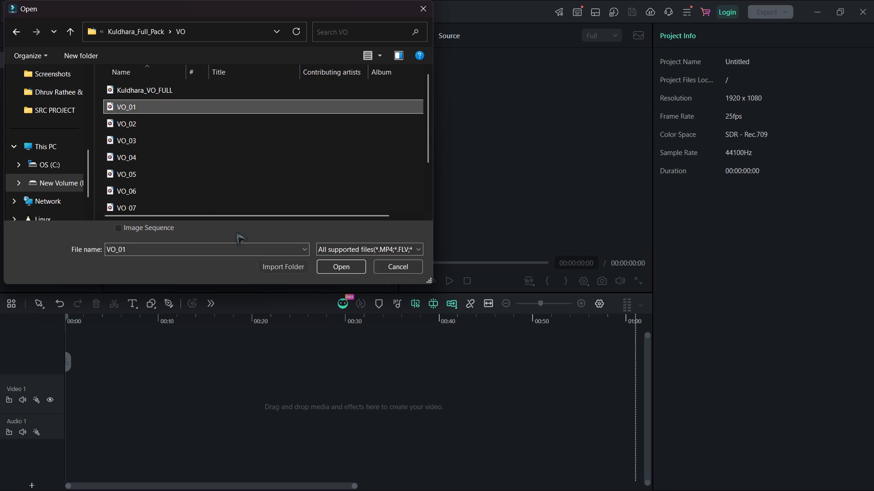
pyautogui.click(319, 272)
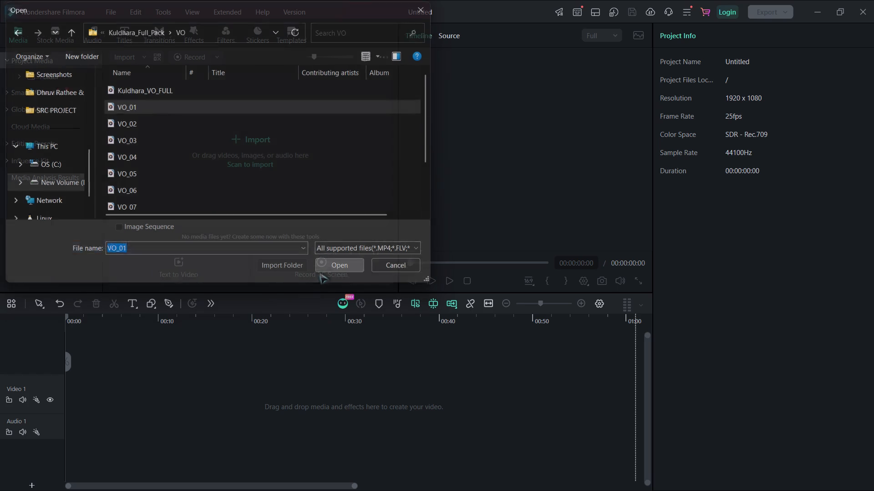
# Place the VO_01 clip on the Audio 1 track at the start of the timeline and dismiss the timeline shortcut tip.
pyautogui.moveTo(243, 138); pyautogui.dragTo(173, 248)
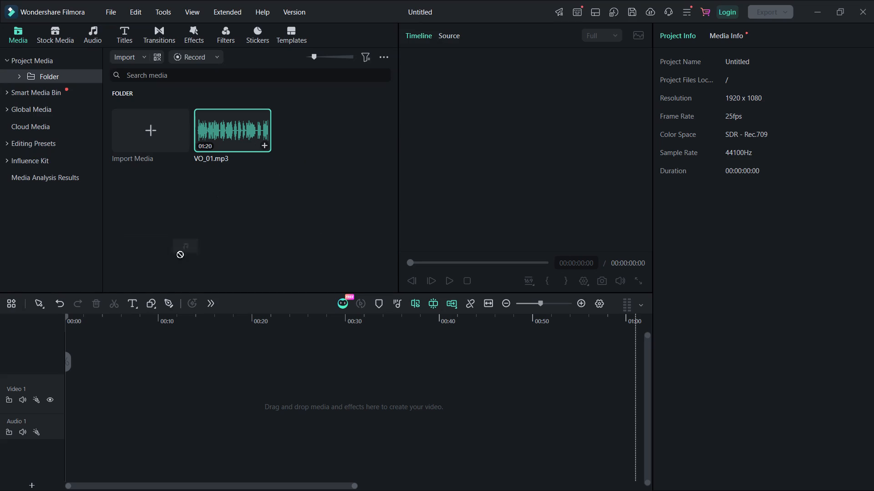
pyautogui.moveTo(173, 248); pyautogui.dragTo(118, 356)
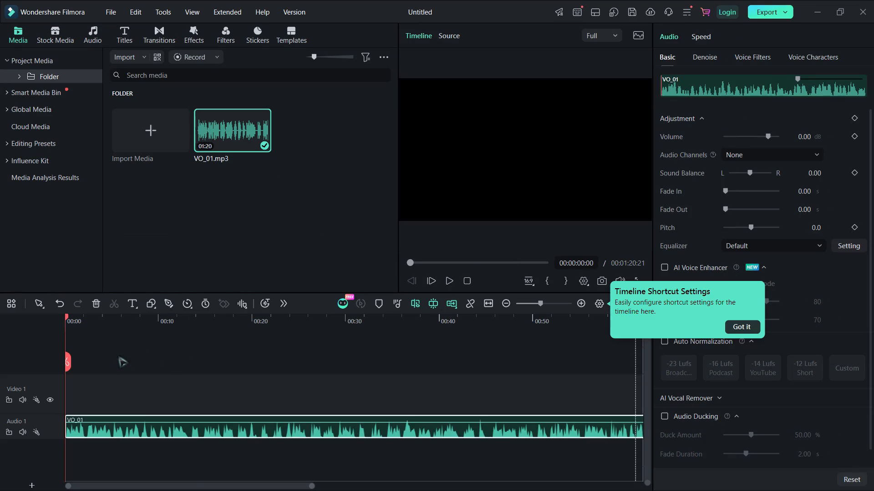
pyautogui.click(732, 325)
# Preview the voice-over, dismiss the playback tips, and rewind to the beginning of the timeline for another brief listen.
pyautogui.press('space')
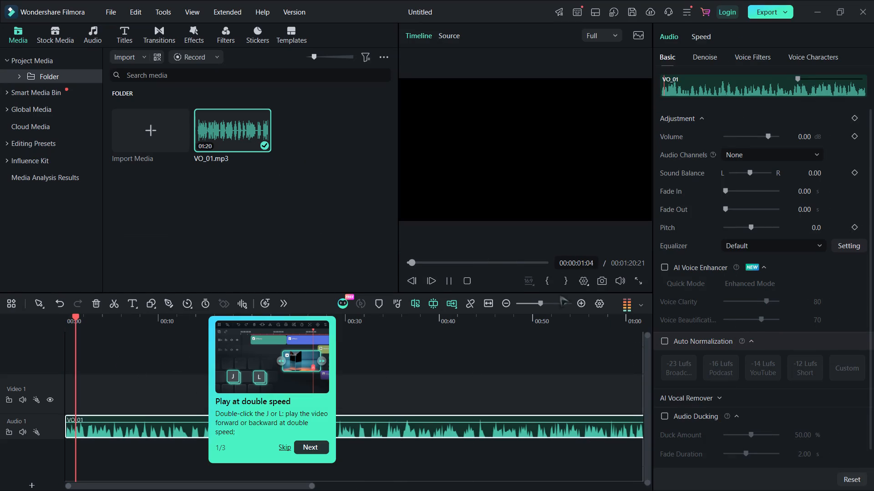
pyautogui.click(312, 444)
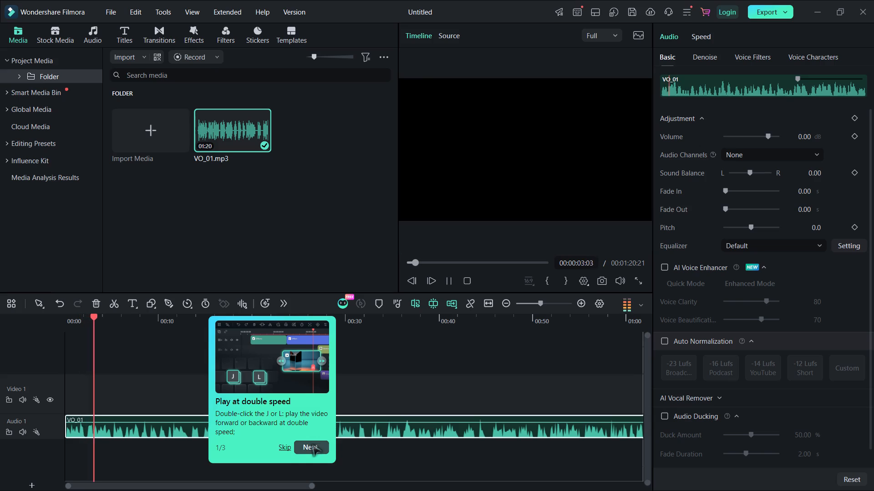
pyautogui.click(312, 444)
pyautogui.click(312, 444)
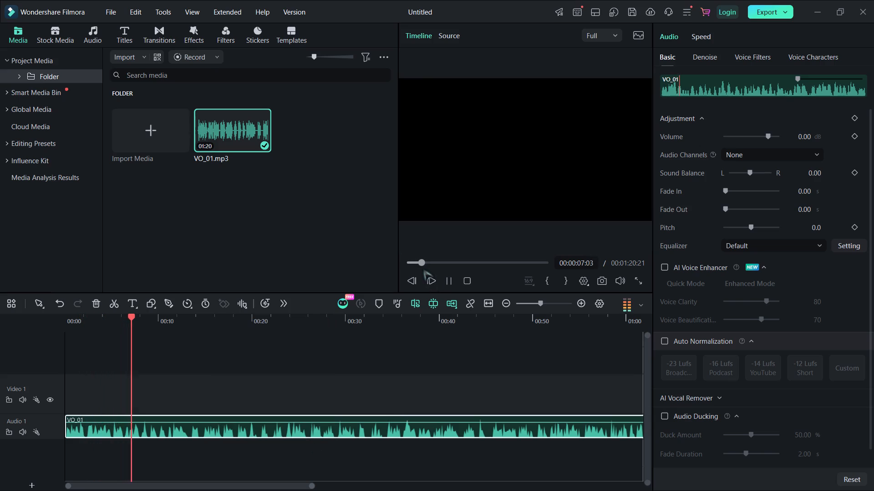
pyautogui.moveTo(421, 261); pyautogui.dragTo(358, 261)
pyautogui.press('space')
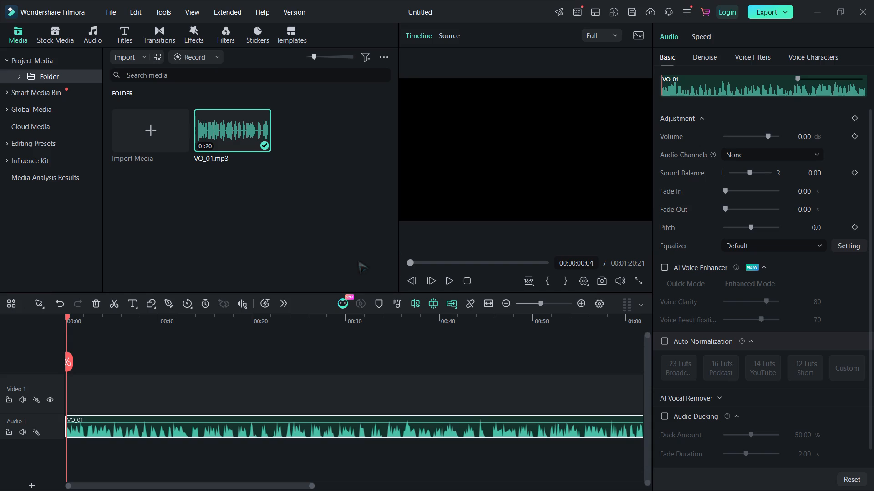
pyautogui.press('space')
pyautogui.press('space')
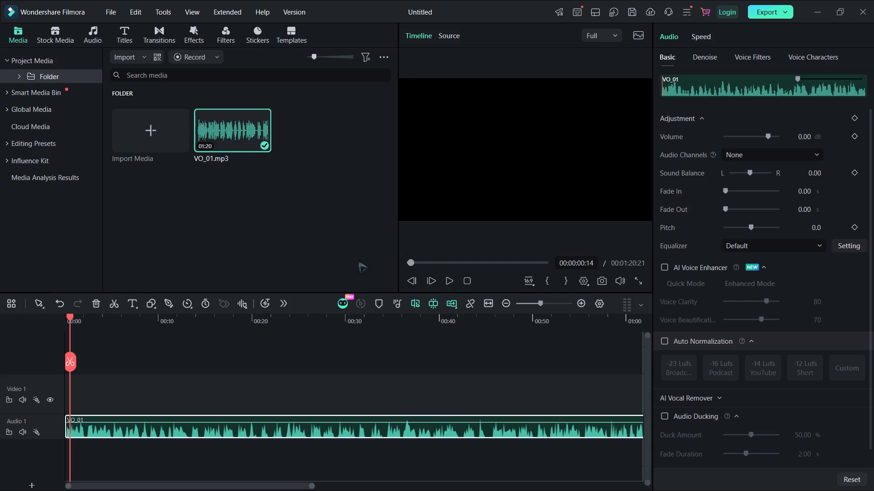
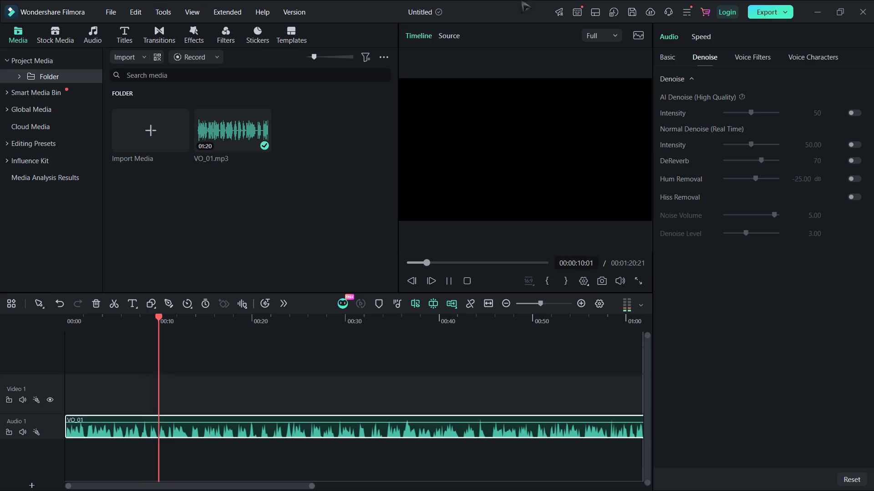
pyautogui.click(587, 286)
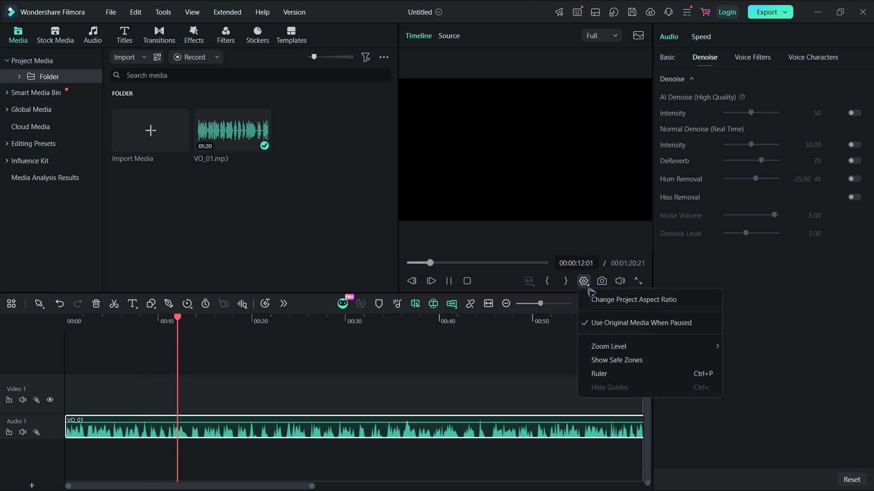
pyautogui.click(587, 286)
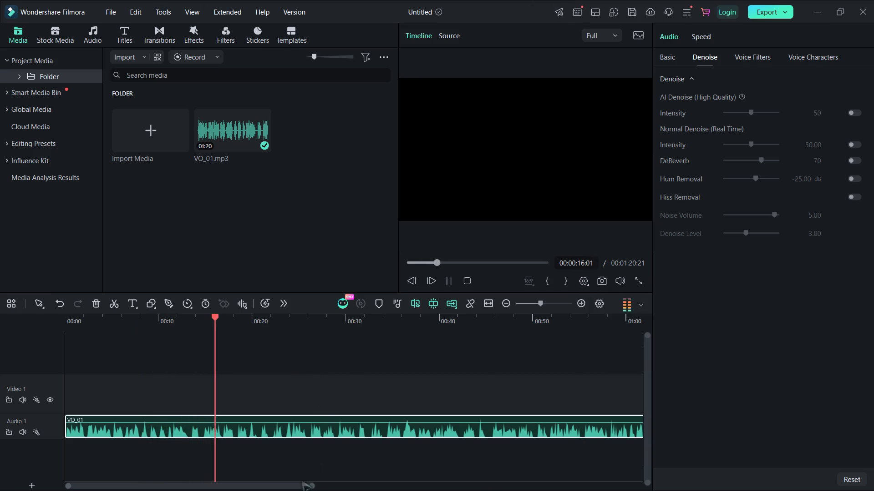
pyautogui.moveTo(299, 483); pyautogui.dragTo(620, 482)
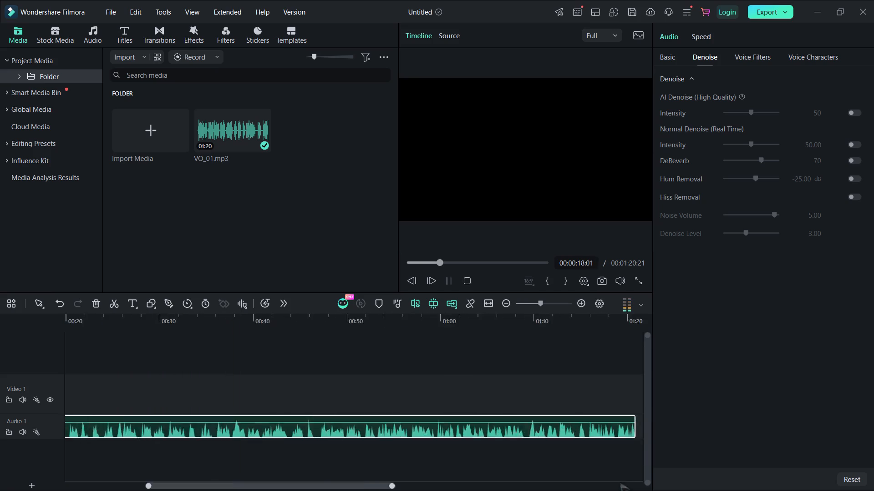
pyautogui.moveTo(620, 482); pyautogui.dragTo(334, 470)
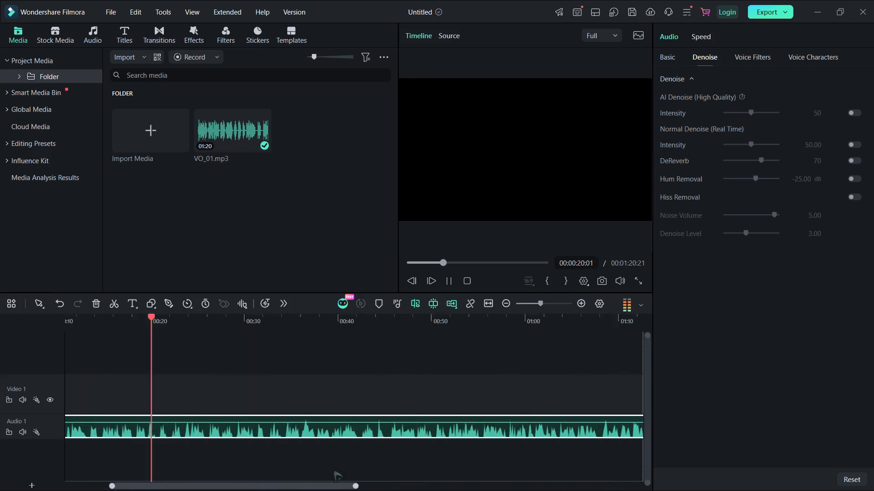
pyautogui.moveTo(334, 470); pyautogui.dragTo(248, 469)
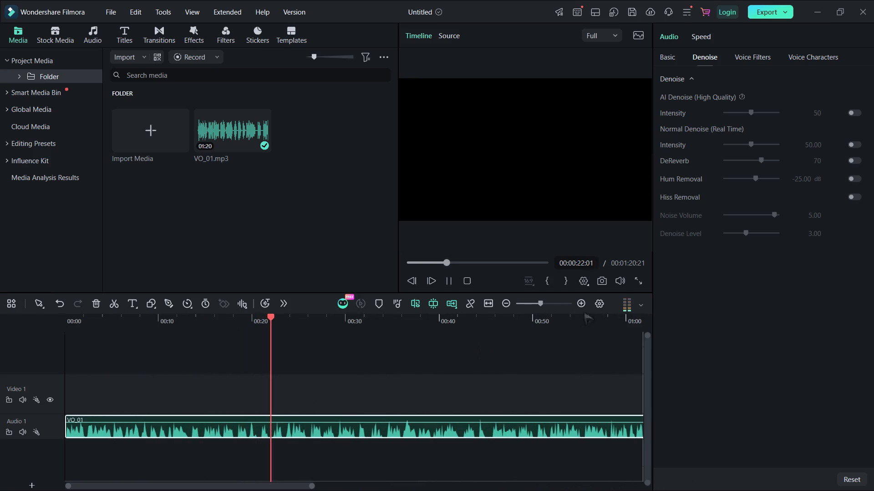
# Adjust the track height in the timeline settings, making the tracks slightly more compact.
pyautogui.click(596, 305)
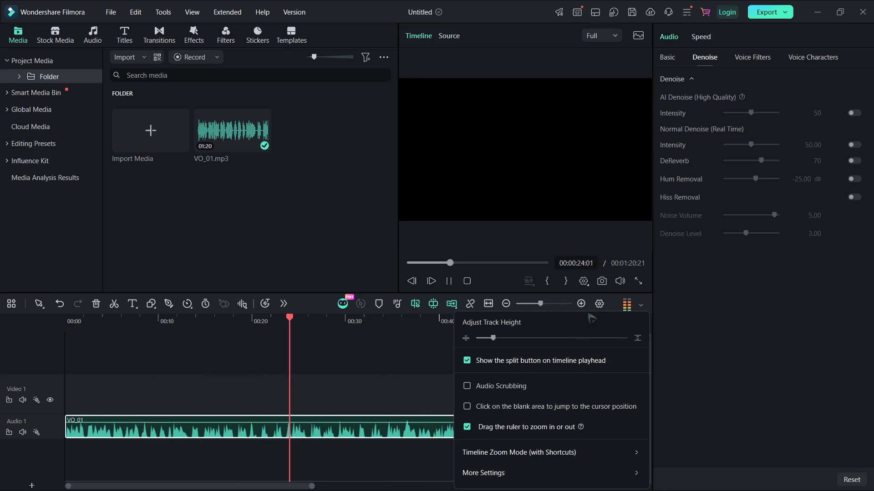
pyautogui.moveTo(564, 336); pyautogui.dragTo(564, 345)
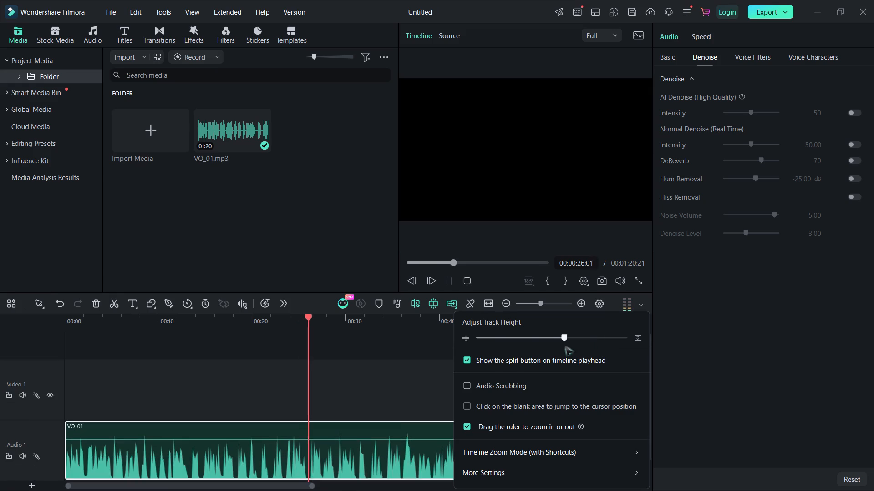
pyautogui.moveTo(564, 345); pyautogui.dragTo(491, 354)
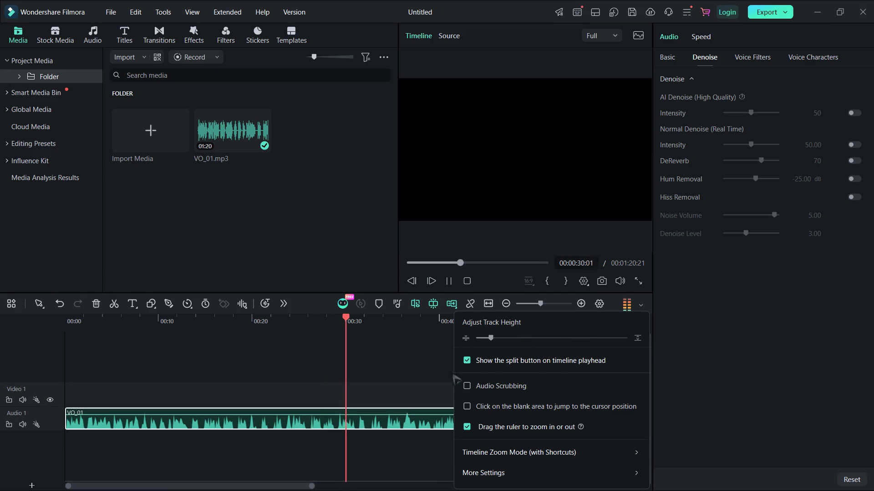
# Enable Audio Scrubbing and the blank-area option for jumping to the cursor position in the timeline settings.
pyautogui.click(462, 382)
pyautogui.click(466, 385)
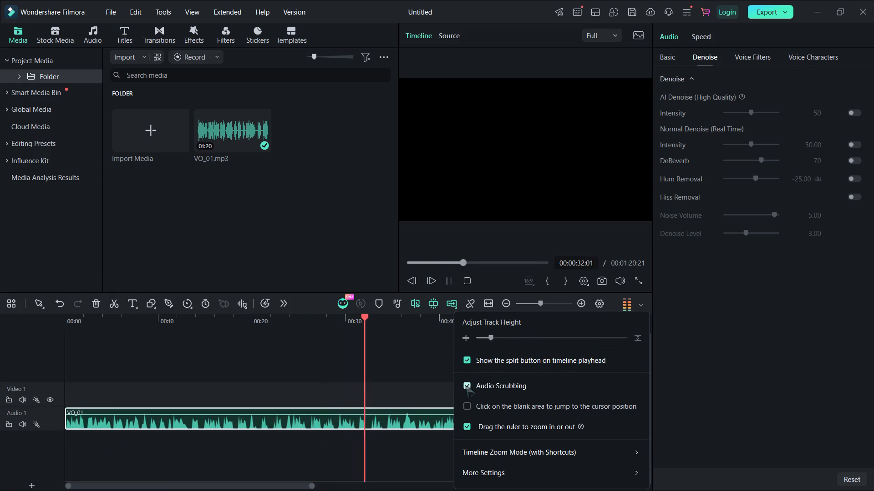
pyautogui.click(467, 406)
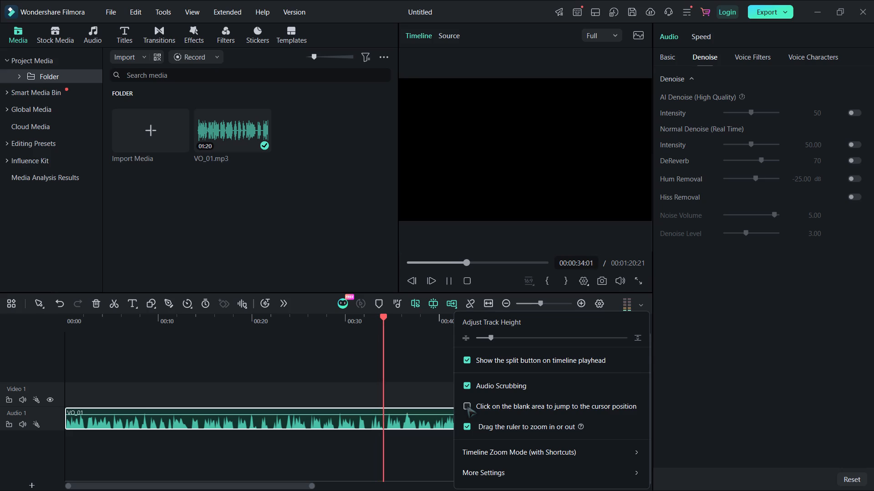
# Try repositioning the playhead from the blank area of the timeline above the VO_01 clip.
pyautogui.click(387, 373)
pyautogui.moveTo(361, 356); pyautogui.dragTo(366, 361)
pyautogui.click(417, 386)
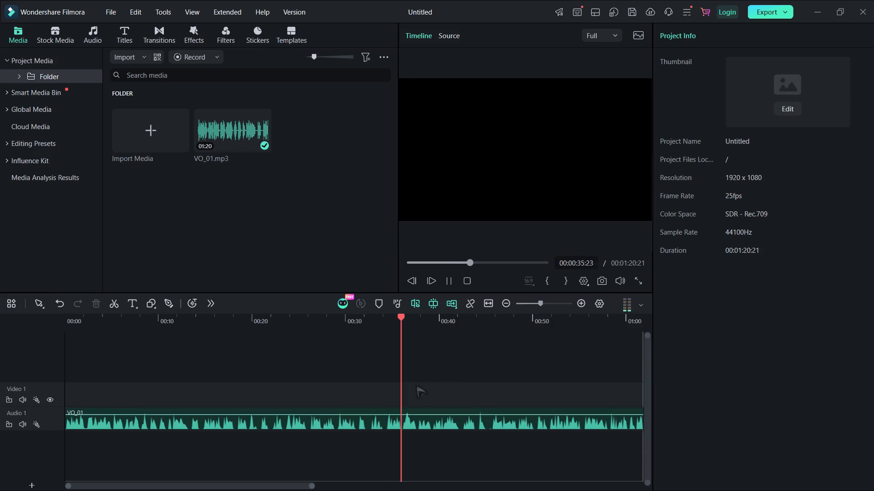
pyautogui.click(412, 385)
pyautogui.click(422, 386)
pyautogui.click(410, 388)
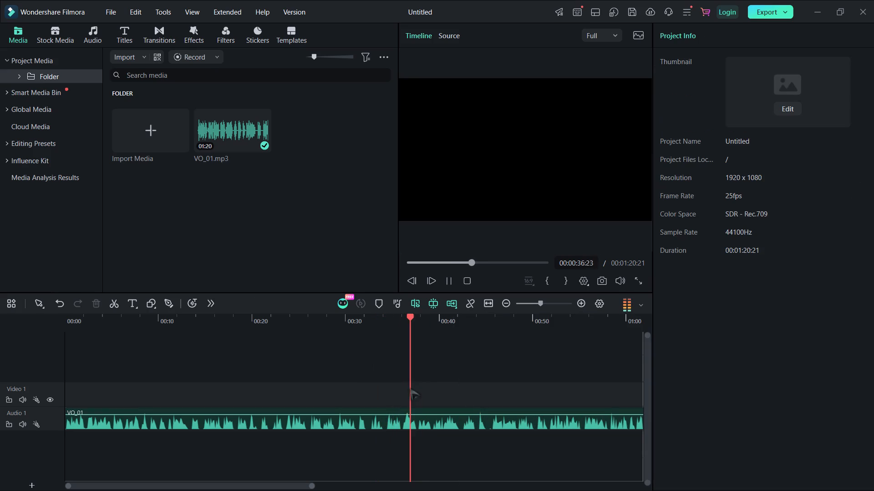
pyautogui.moveTo(410, 388); pyautogui.dragTo(376, 388)
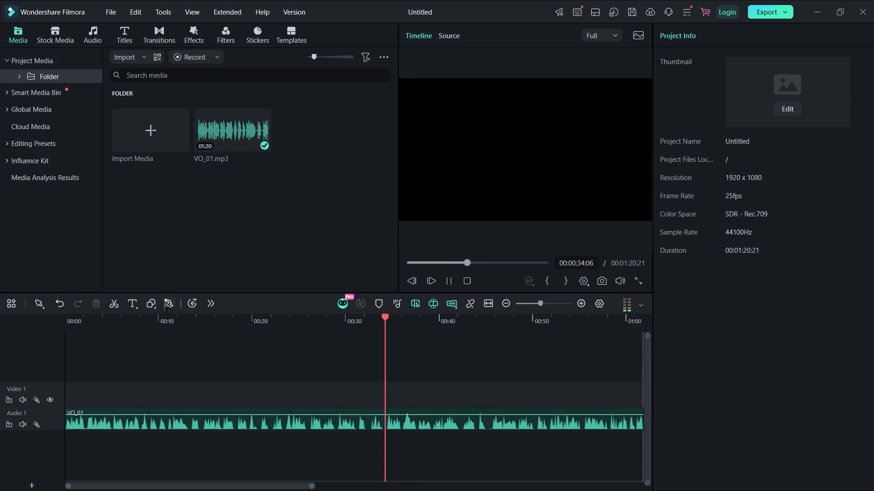
# Look through the tools offered for customizing the timeline toolbar and cancel without saving.
pyautogui.click(15, 305)
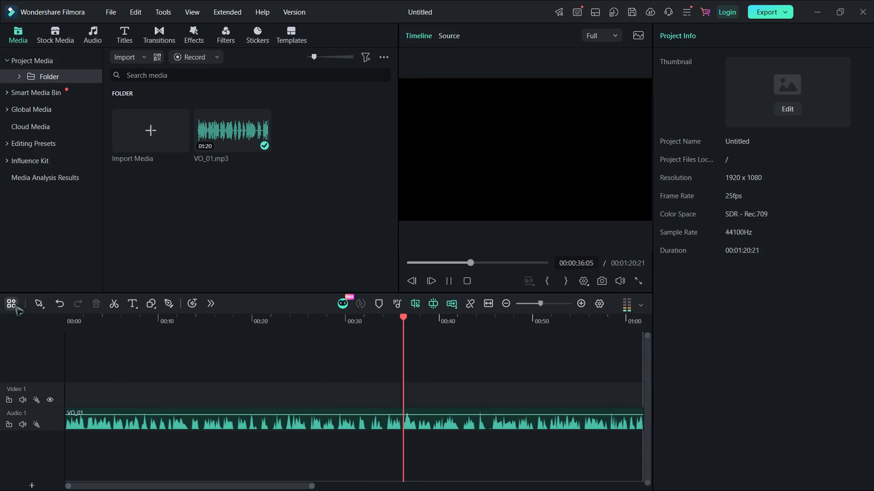
pyautogui.click(14, 318)
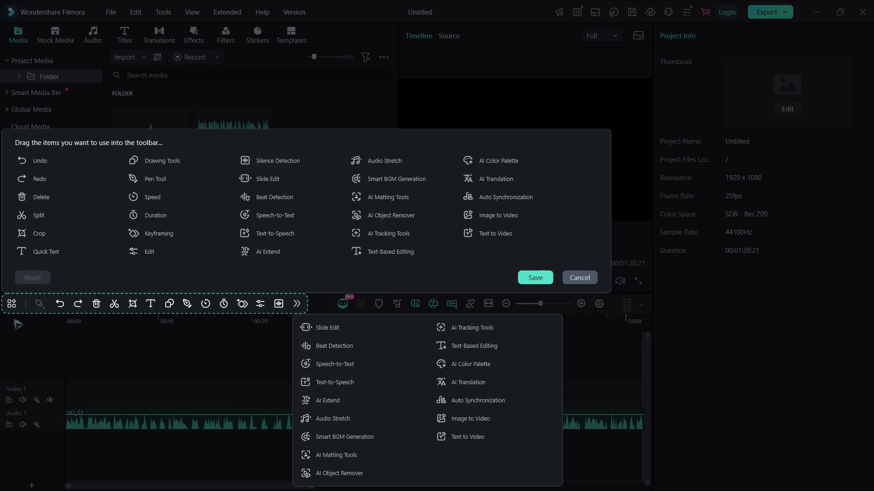
pyautogui.click(12, 312)
pyautogui.click(584, 277)
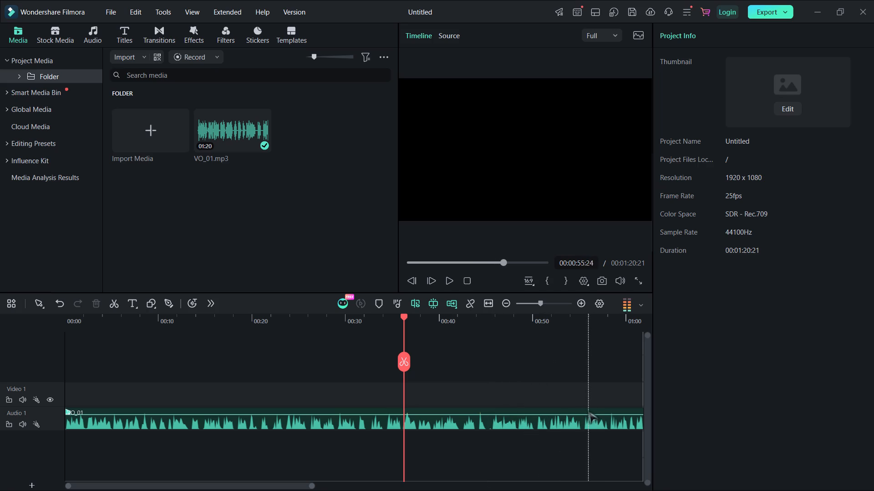
# Listen to a short stretch of the voice-over from the current playhead position and pause playback.
pyautogui.click(346, 236)
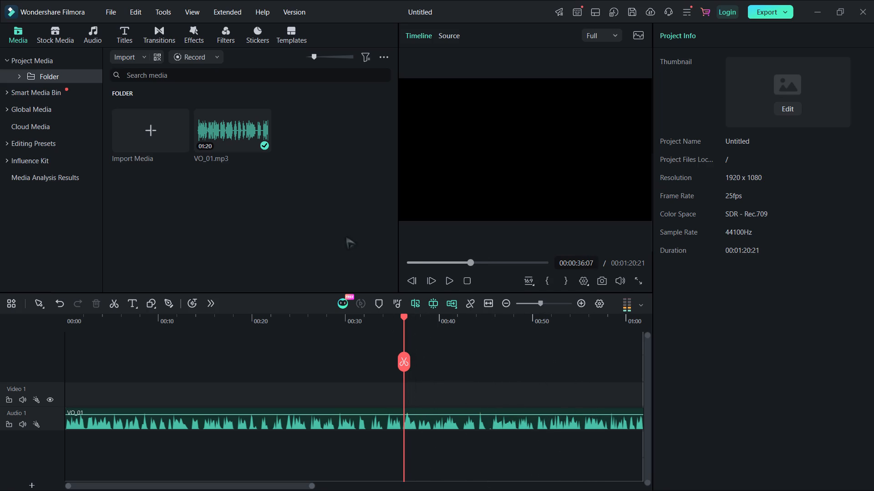
pyautogui.press('space')
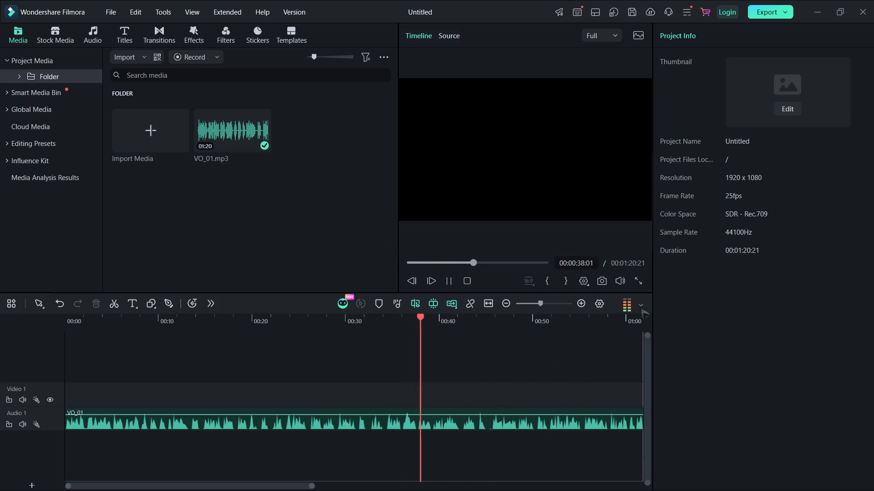
pyautogui.click(642, 305)
pyautogui.click(642, 305)
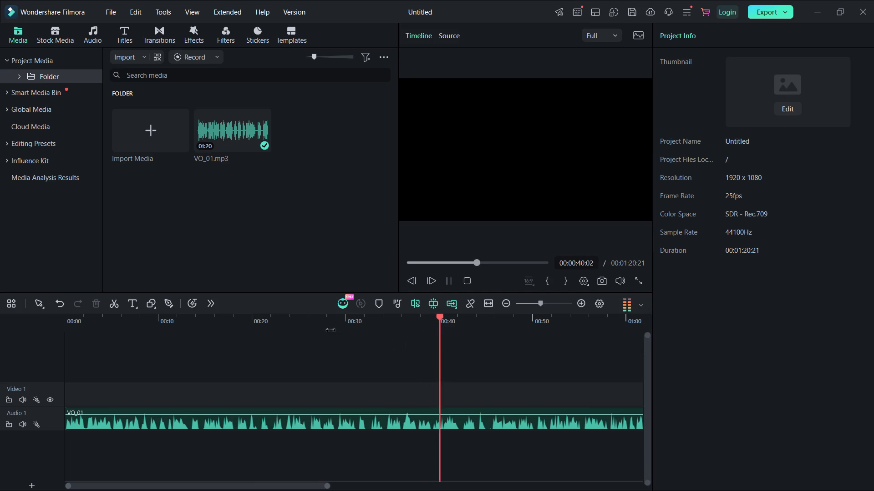
pyautogui.press('space')
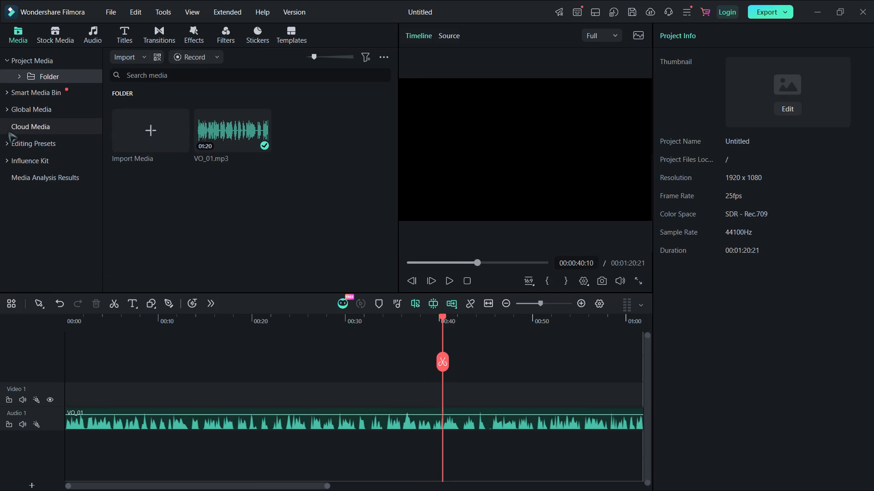
# Dismiss the Universal Music for Creators tip and search the audio library for intro music.
pyautogui.click(89, 38)
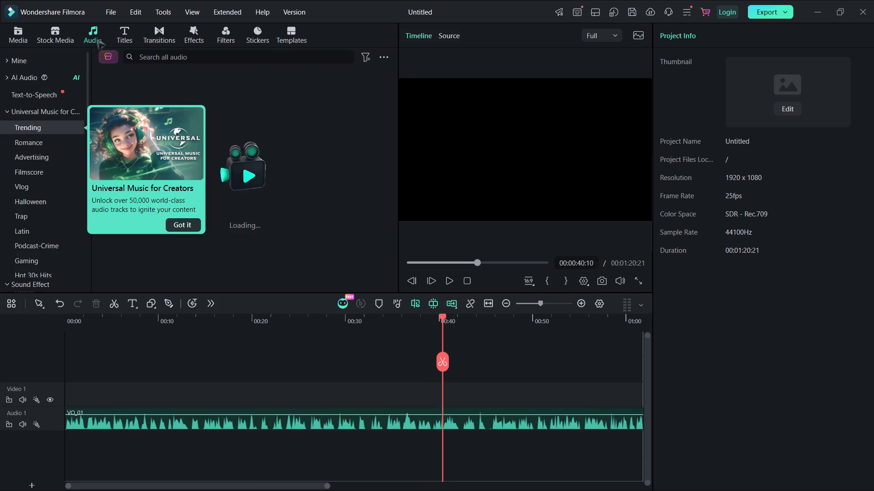
pyautogui.click(176, 218)
pyautogui.click(176, 220)
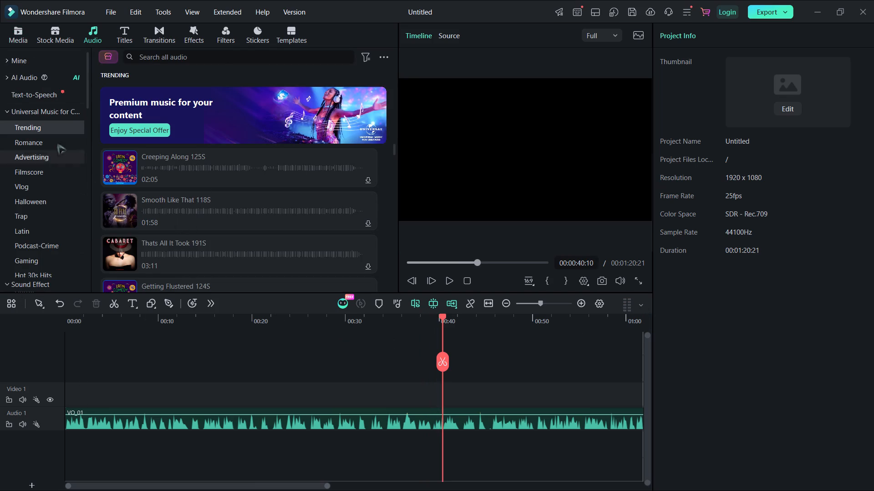
pyautogui.click(51, 126)
pyautogui.click(166, 64)
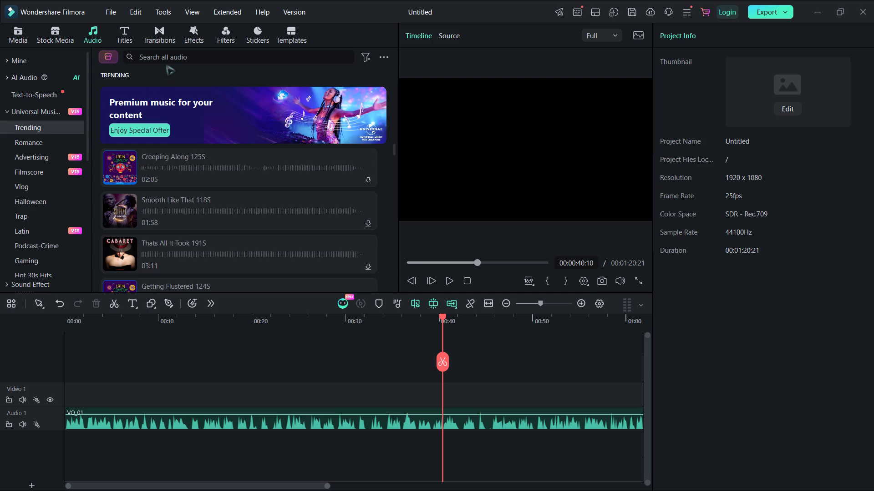
pyautogui.click(167, 58)
pyautogui.write('in')
pyautogui.write('tro')
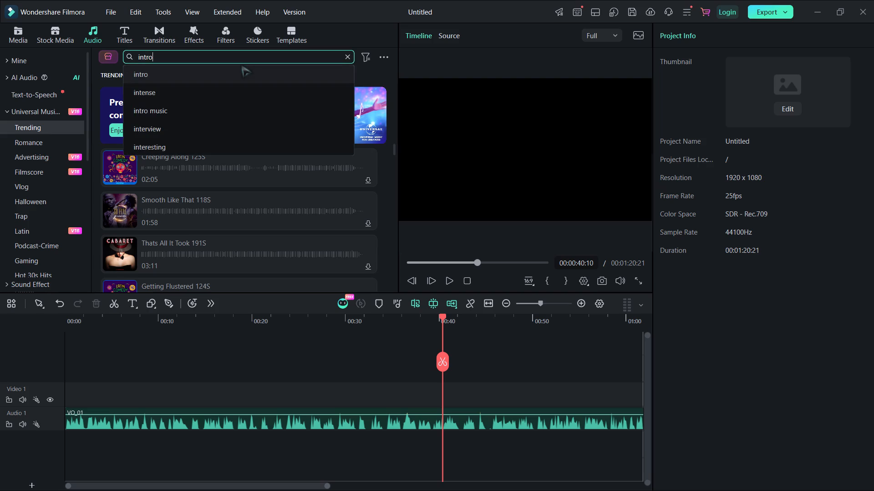
pyautogui.scroll(-20, 241, 65)
pyautogui.scroll(-20, 241, 65)
pyautogui.scroll(-20, 241, 65)
pyautogui.click(183, 94)
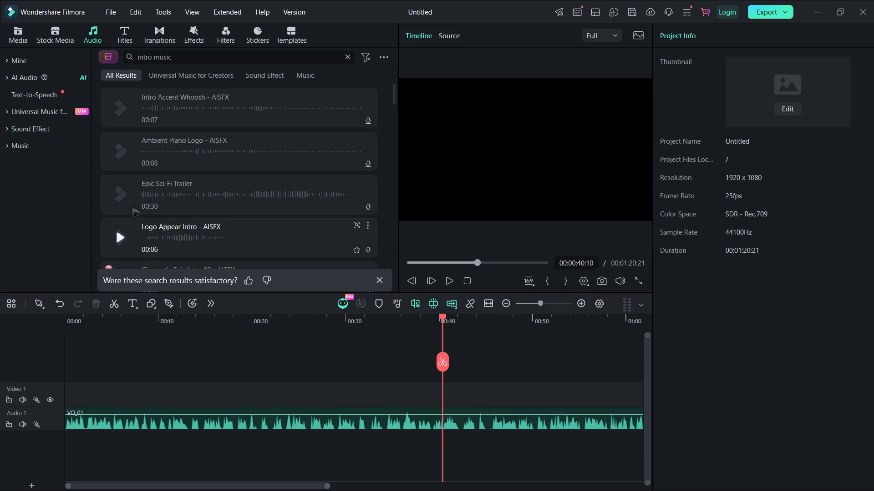
# Preview the Intro Accent Whoosh, Ambient Piano Logo, Epic Sci-Fi Trailer and Logo Appear Intro tracks among the intro music results.
pyautogui.click(145, 102)
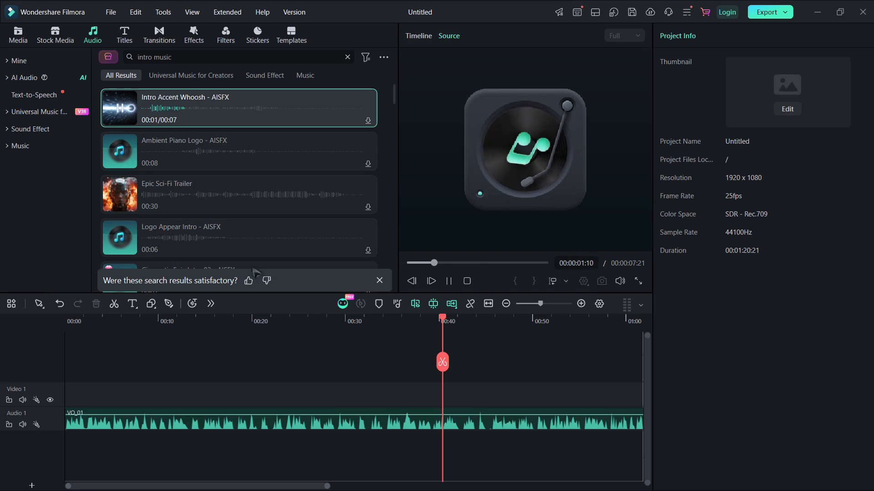
pyautogui.click(169, 160)
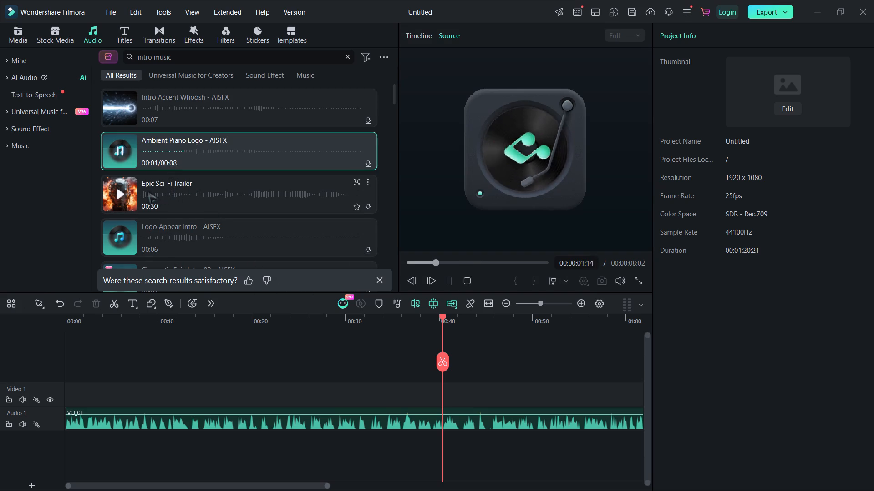
pyautogui.click(136, 200)
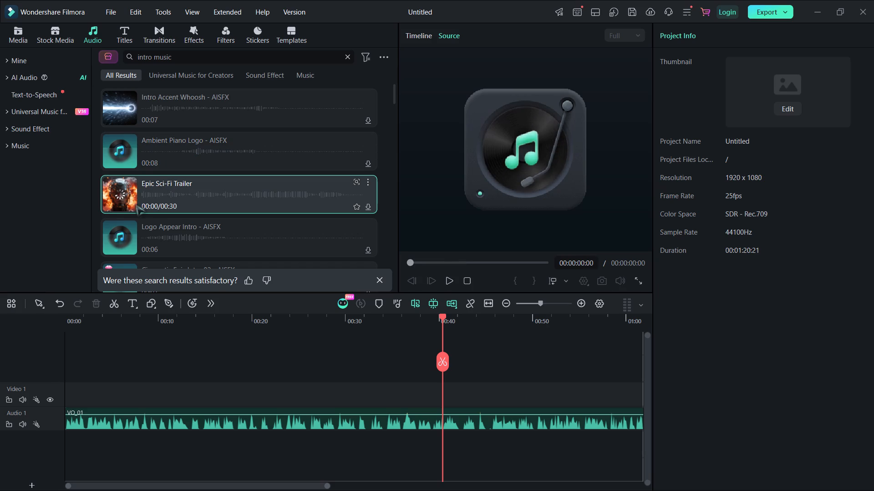
pyautogui.click(124, 236)
pyautogui.scroll(-20, 140, 224)
pyautogui.scroll(-20, 140, 224)
pyautogui.scroll(-20, 140, 224)
pyautogui.scroll(20, 140, 224)
pyautogui.scroll(6, 140, 224)
pyautogui.click(118, 191)
# Browse further through the intro music results, previewing Commercial Logo Intro Swoosh, Its over short version and Introduction.
pyautogui.scroll(1, 128, 206)
pyautogui.scroll(2, 178, 203)
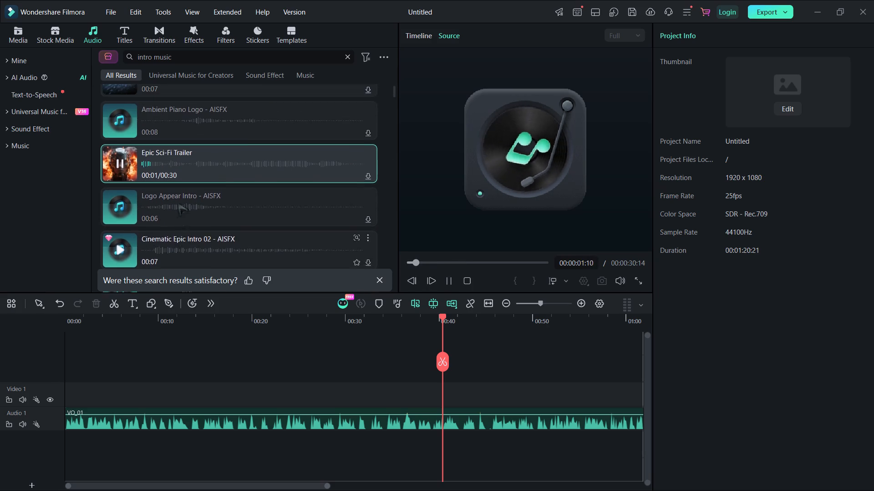
pyautogui.scroll(3, 178, 203)
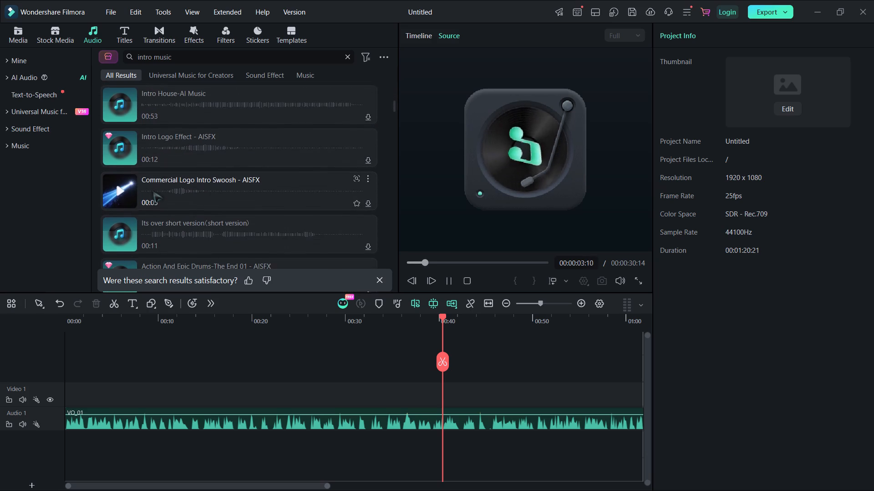
pyautogui.click(152, 186)
pyautogui.scroll(1, 152, 186)
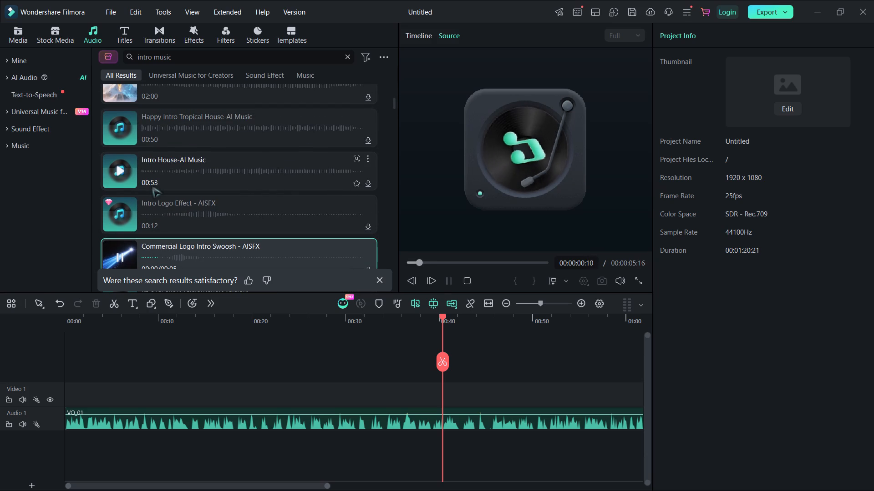
pyautogui.scroll(-1, 214, 159)
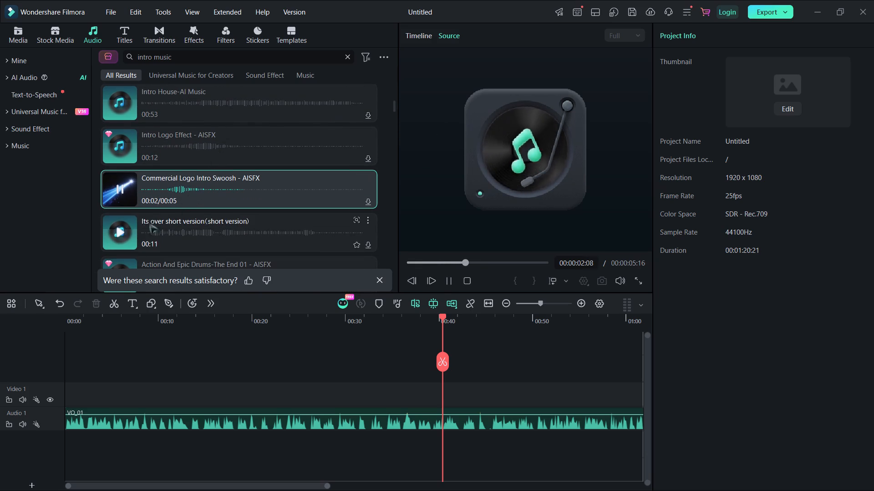
pyautogui.click(116, 233)
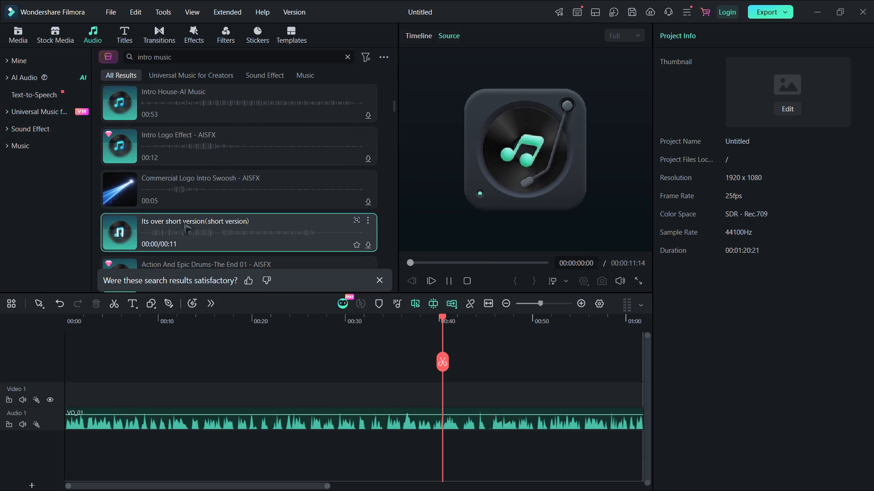
pyautogui.scroll(-3, 183, 222)
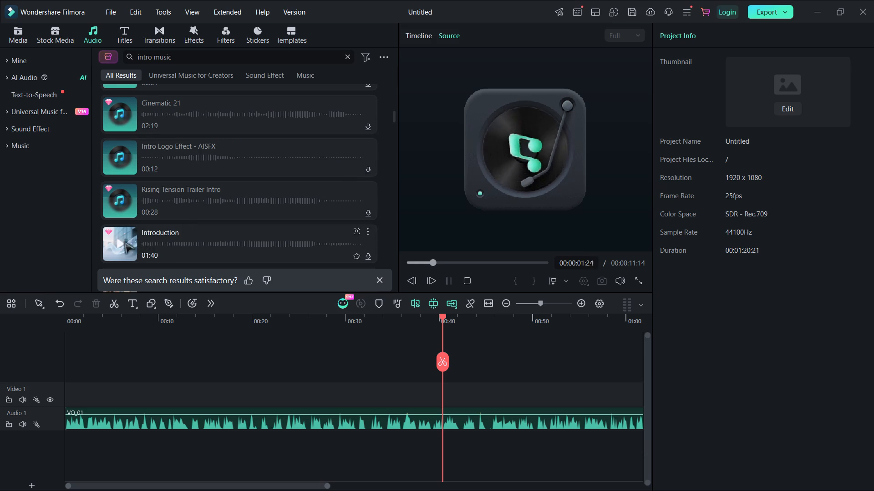
pyautogui.click(124, 241)
pyautogui.scroll(-15, 180, 232)
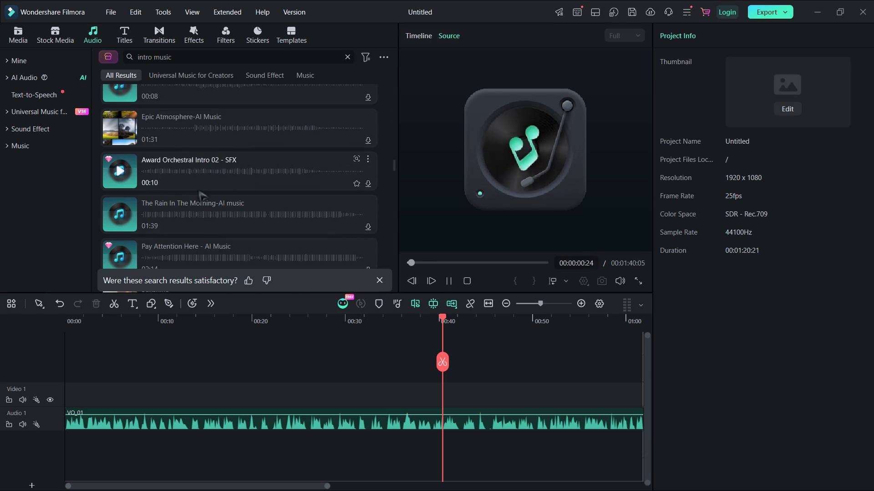
pyautogui.scroll(4, 243, 86)
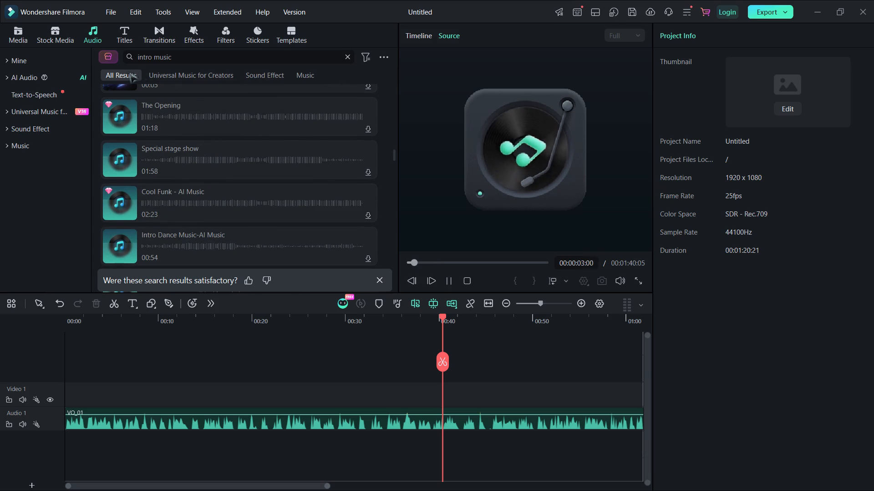
# Replace the intro music query and search the audio library for bgm.
pyautogui.click(208, 53)
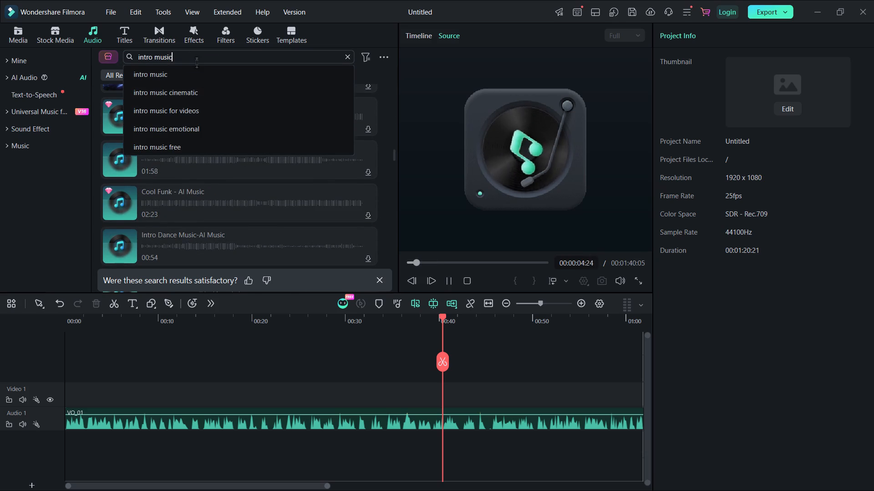
pyautogui.press('BackSpace')
pyautogui.press('BackSpace')
pyautogui.press('BackSpace')
pyautogui.press('BackSpace')
pyautogui.press('BackSpace')
pyautogui.press('BackSpace')
pyautogui.press('BackSpace')
pyautogui.press('BackSpace')
pyautogui.press('BackSpace')
pyautogui.press('BackSpace')
pyautogui.press('BackSpace')
pyautogui.press('BackSpace')
pyautogui.press('BackSpace')
pyautogui.press('BackSpace')
pyautogui.press('BackSpace')
pyautogui.press('BackSpace')
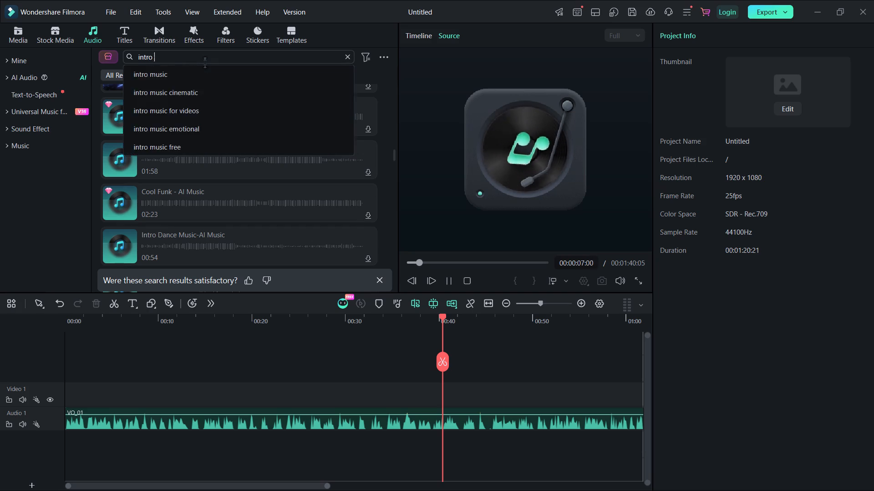
pyautogui.press('b')
pyautogui.press('g')
pyautogui.press('m')
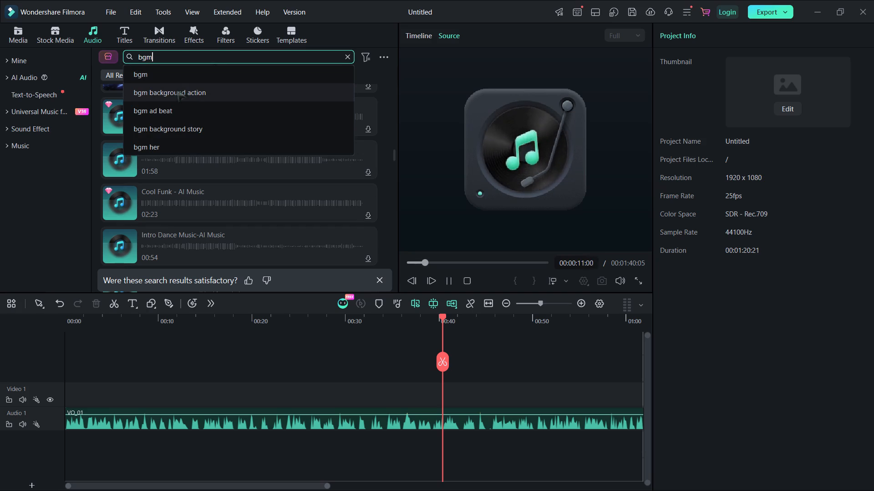
pyautogui.click(154, 75)
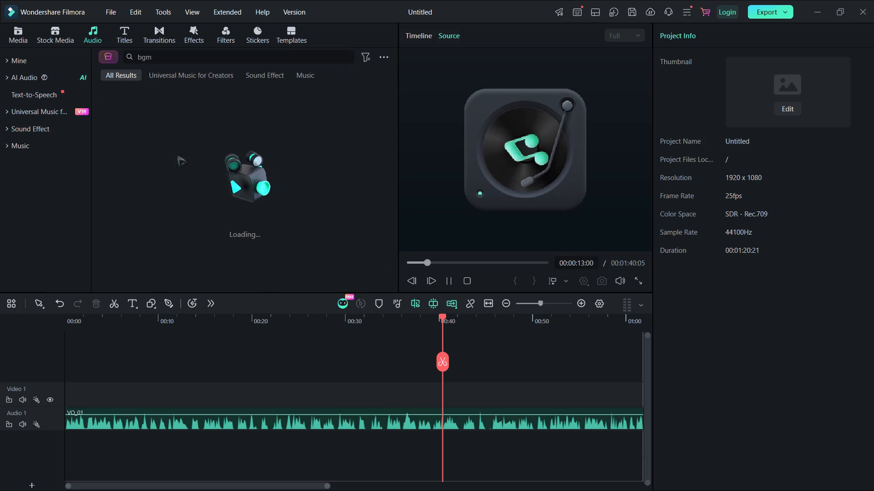
# Preview the overflowing ideas and Hello World tracks and browse the rest of the bgm results.
pyautogui.scroll(6, 196, 184)
pyautogui.click(127, 111)
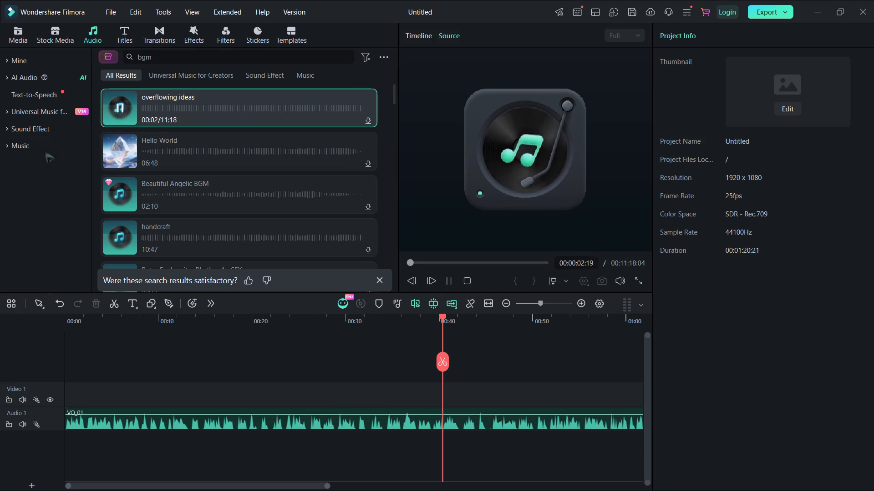
pyautogui.click(117, 153)
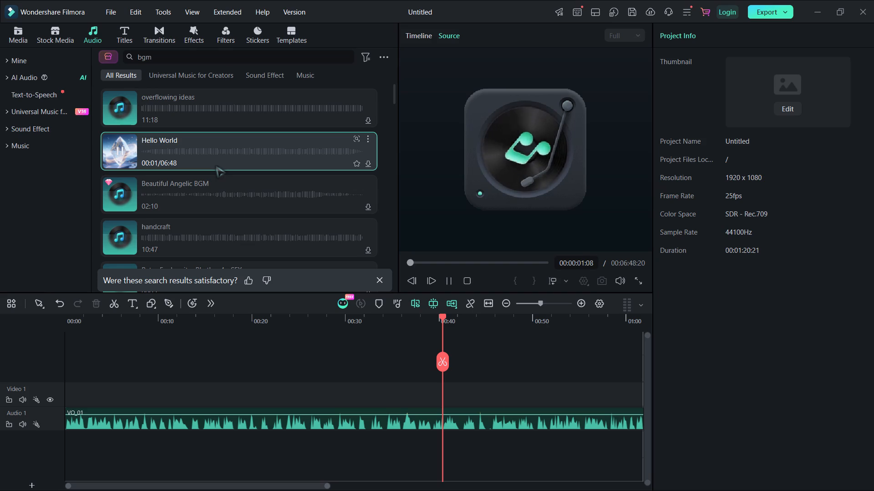
pyautogui.scroll(-3, 198, 172)
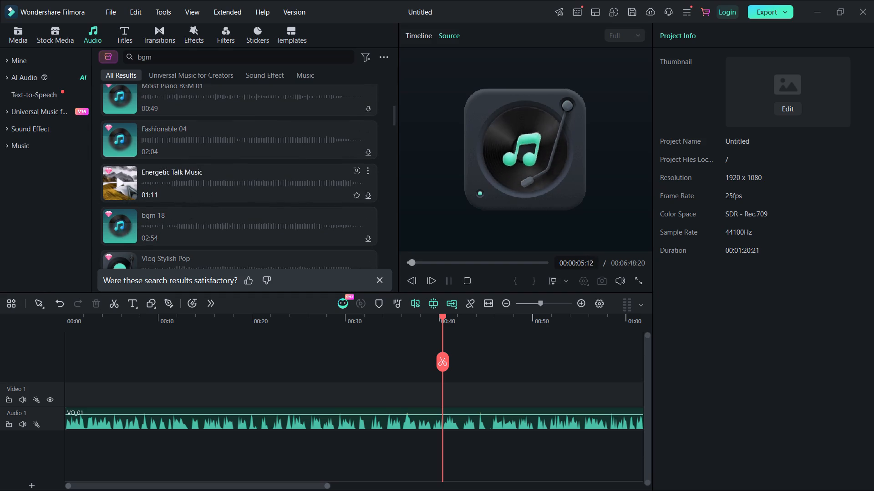
pyautogui.scroll(-1, 125, 221)
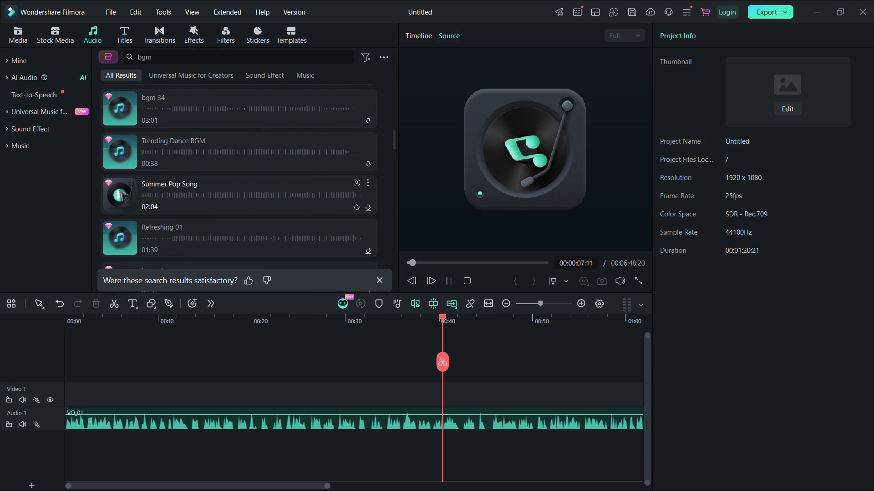
# Refine the audio library search to "suspence bgm".
pyautogui.moveTo(163, 51); pyautogui.dragTo(140, 53)
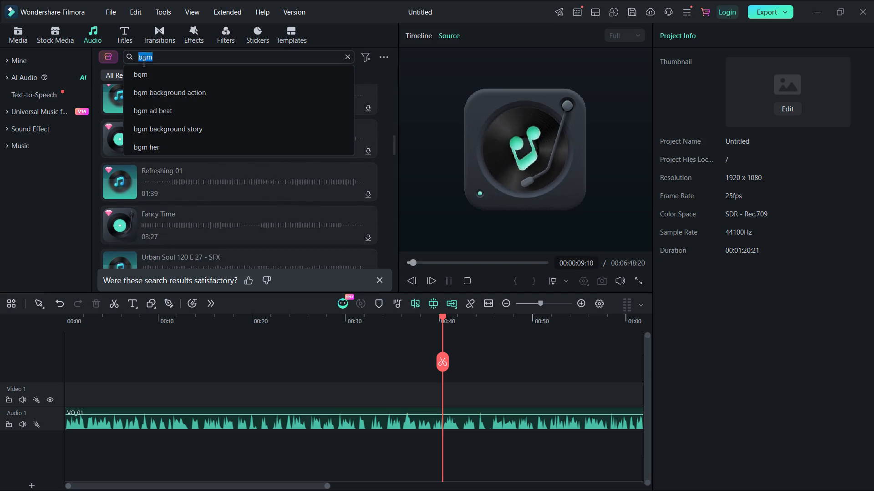
pyautogui.click(144, 61)
pyautogui.click(139, 59)
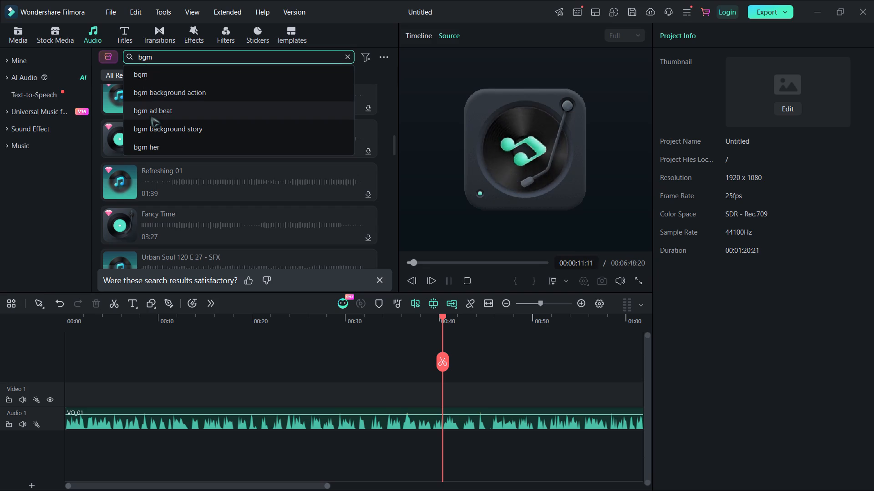
pyautogui.write('suspence')
pyautogui.press('space')
pyautogui.press('Return')
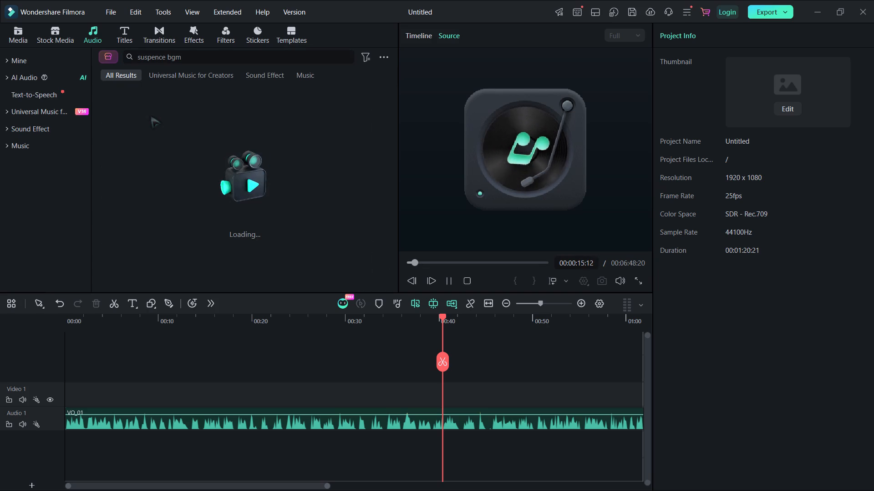
# Browse the suspence bgm results and preview Coffee time Jazz, Evening Sunset and Momentary Limbo 31S.
pyautogui.click(138, 109)
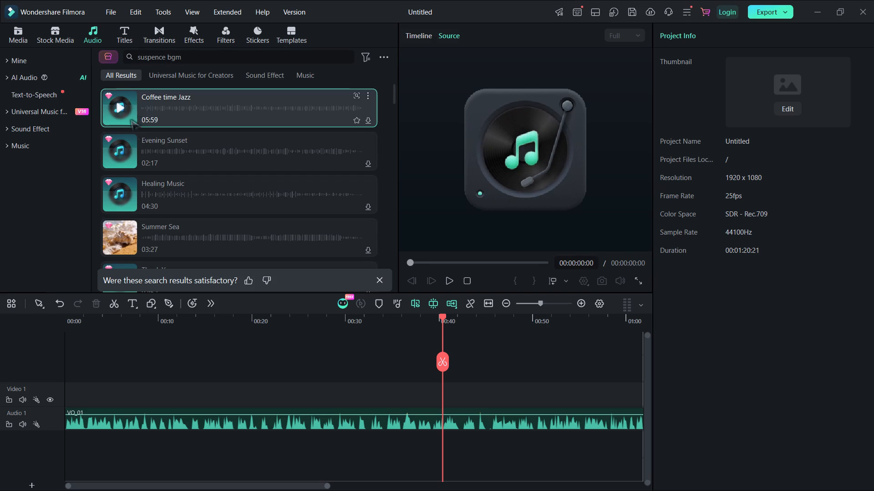
pyautogui.click(117, 148)
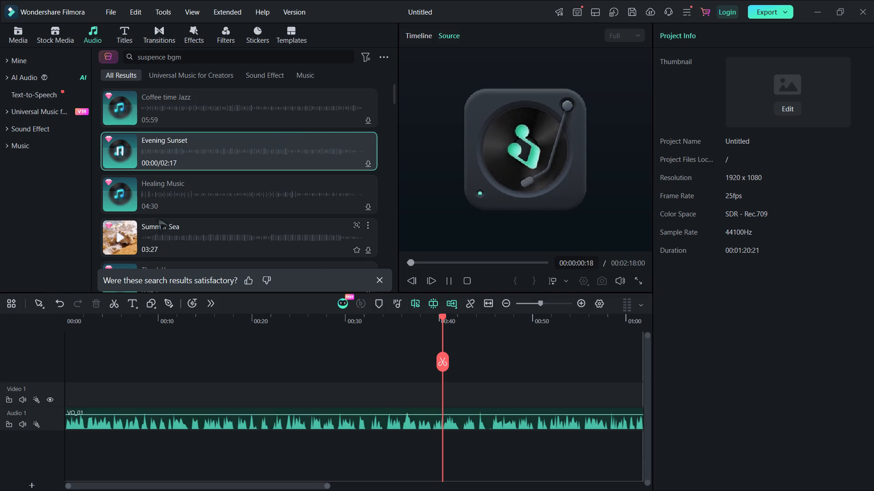
pyautogui.moveTo(393, 94); pyautogui.dragTo(394, 100)
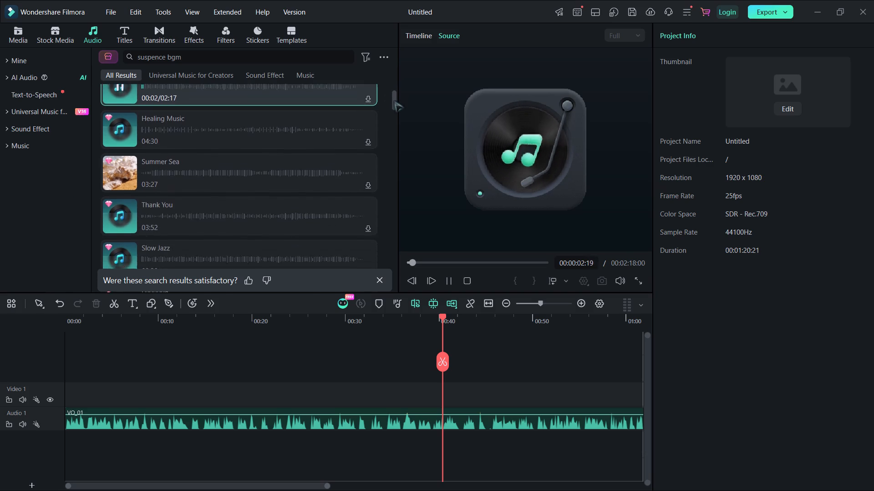
pyautogui.moveTo(394, 100); pyautogui.dragTo(393, 132)
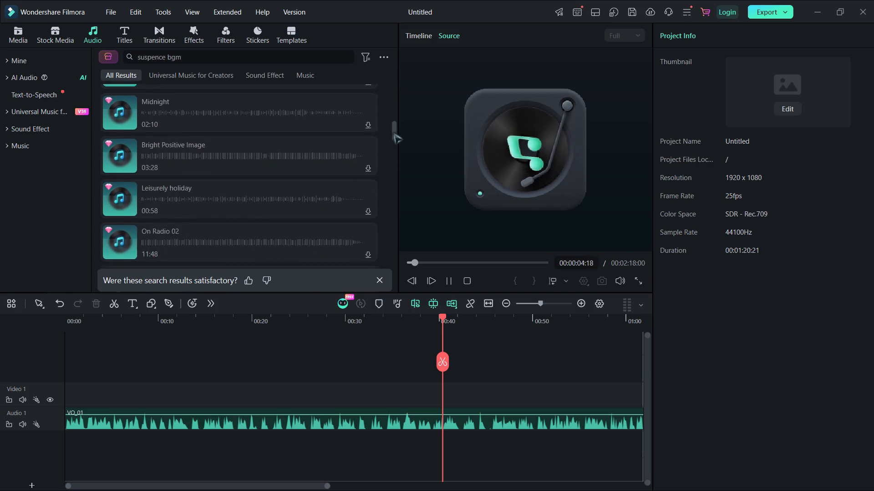
pyautogui.moveTo(393, 132); pyautogui.dragTo(393, 147)
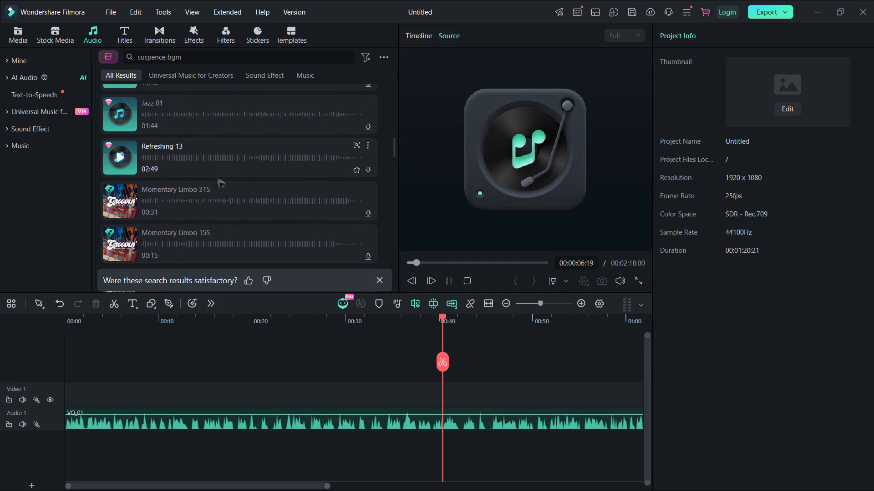
pyautogui.click(116, 196)
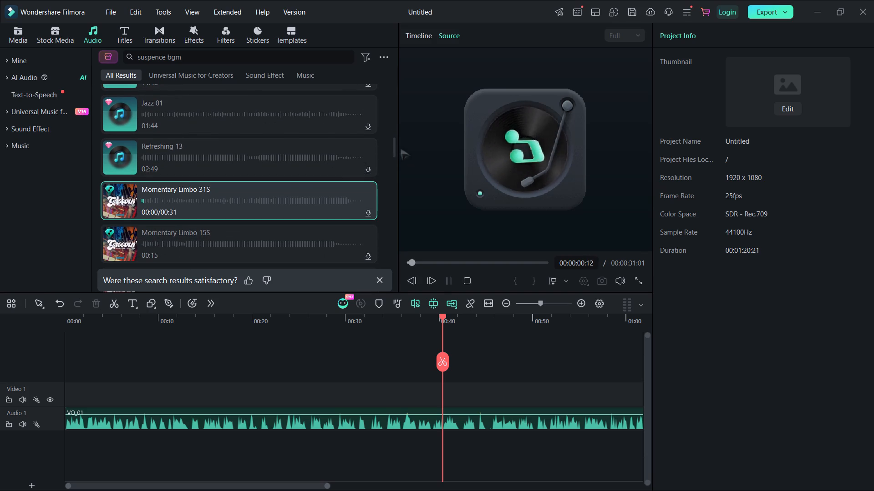
pyautogui.moveTo(396, 145); pyautogui.dragTo(395, 161)
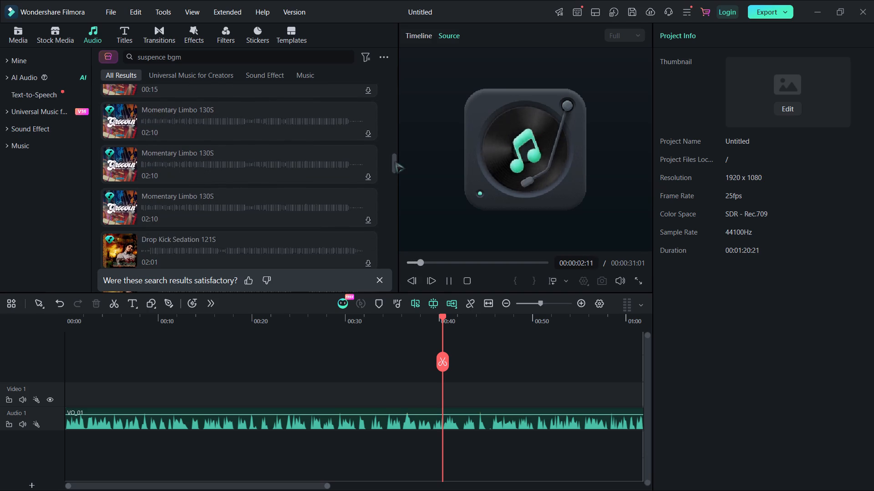
pyautogui.moveTo(395, 161); pyautogui.dragTo(382, 112)
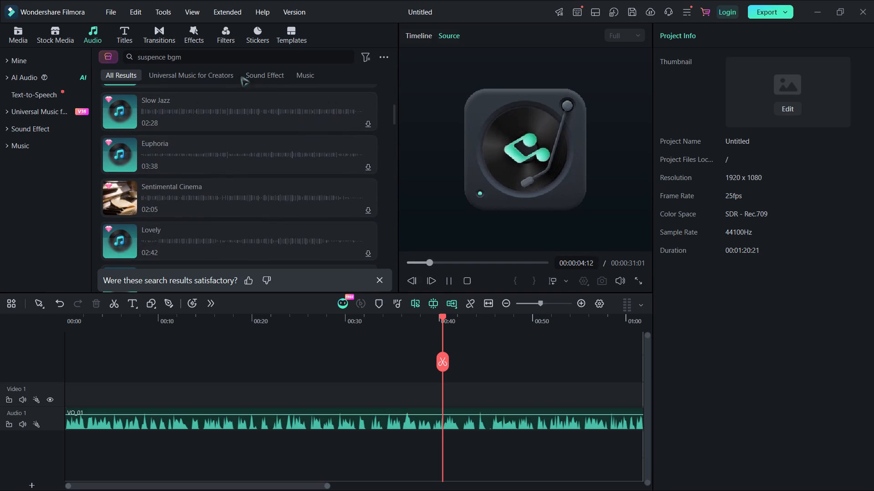
# Remove bgm from the query and search the audio library for "suspence" only.
pyautogui.doubleClick(177, 56)
pyautogui.press('BackSpace')
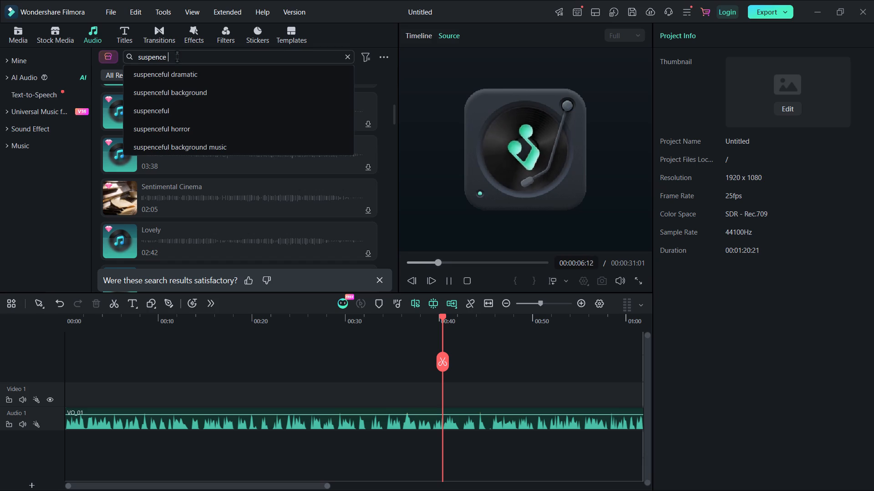
pyautogui.press('Return')
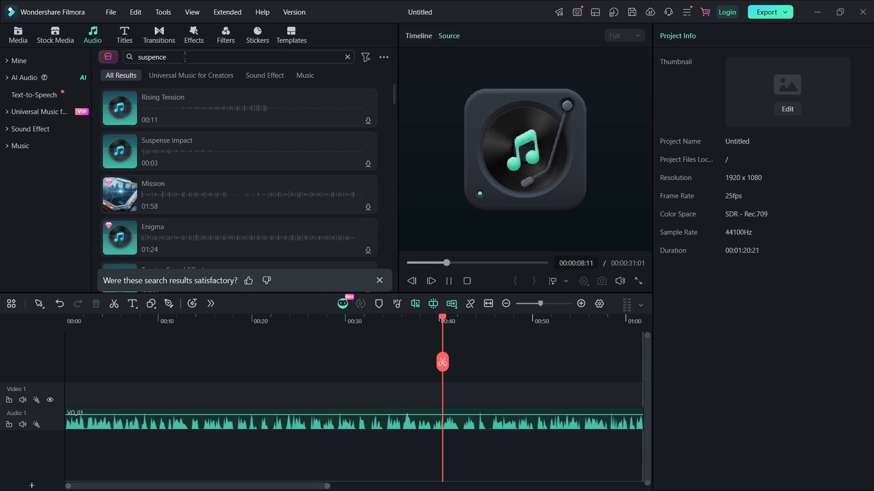
# Preview the Rising Tension, Suspense Impact, Mission and Enigma tracks from the suspence results.
pyautogui.click(143, 100)
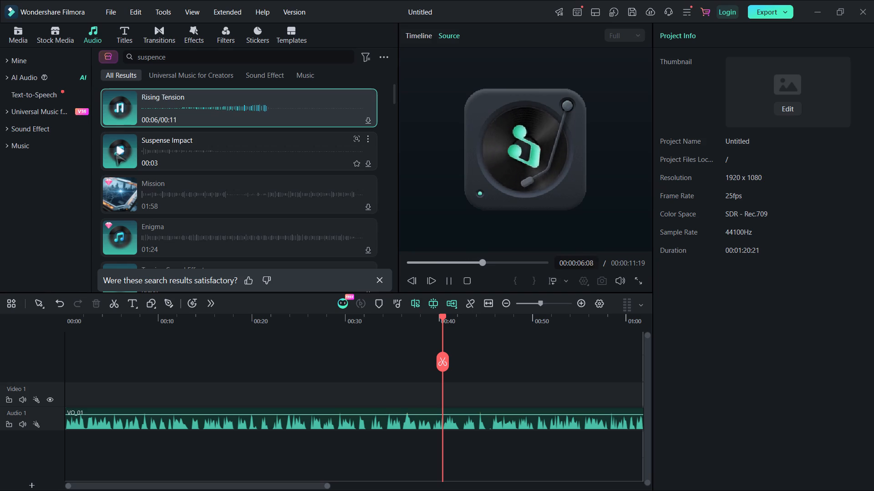
pyautogui.click(116, 153)
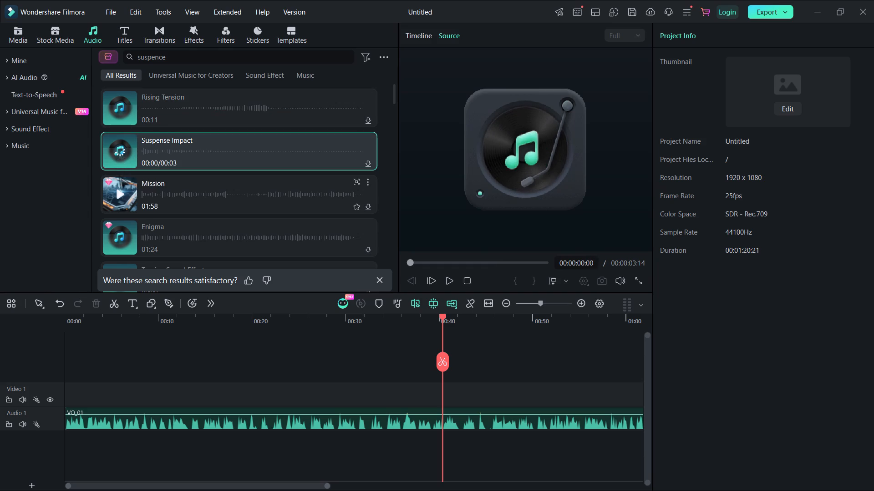
pyautogui.click(116, 197)
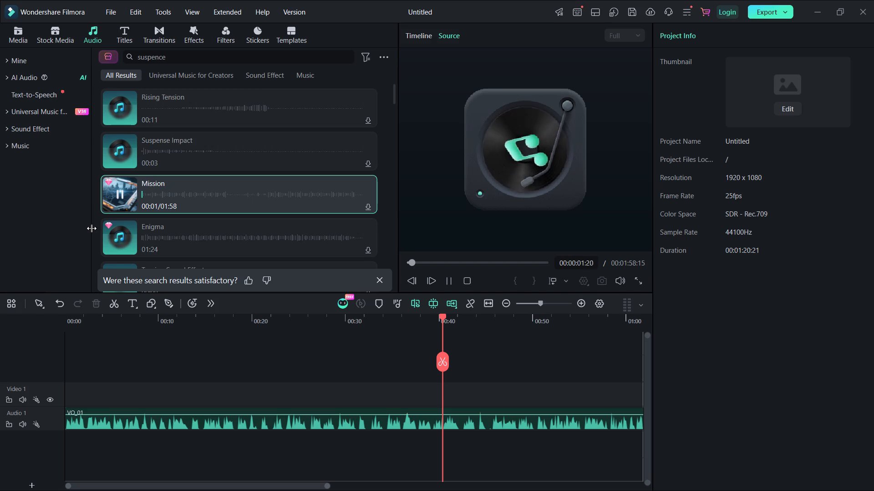
pyautogui.scroll(-1, 91, 231)
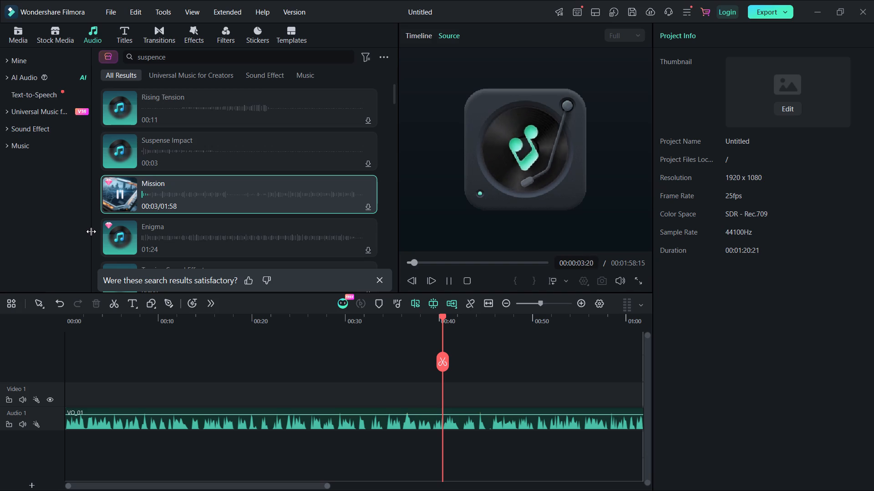
pyautogui.scroll(-1, 91, 231)
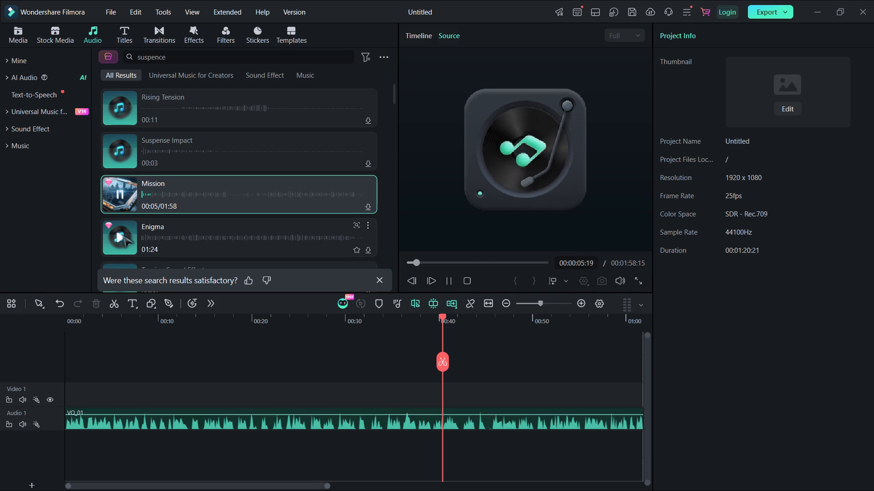
pyautogui.click(123, 235)
# Preview Tension Sound Effect and Impact Metallic Collision 01 - AISFX from the suspence results.
pyautogui.moveTo(395, 97); pyautogui.dragTo(395, 103)
pyautogui.click(113, 209)
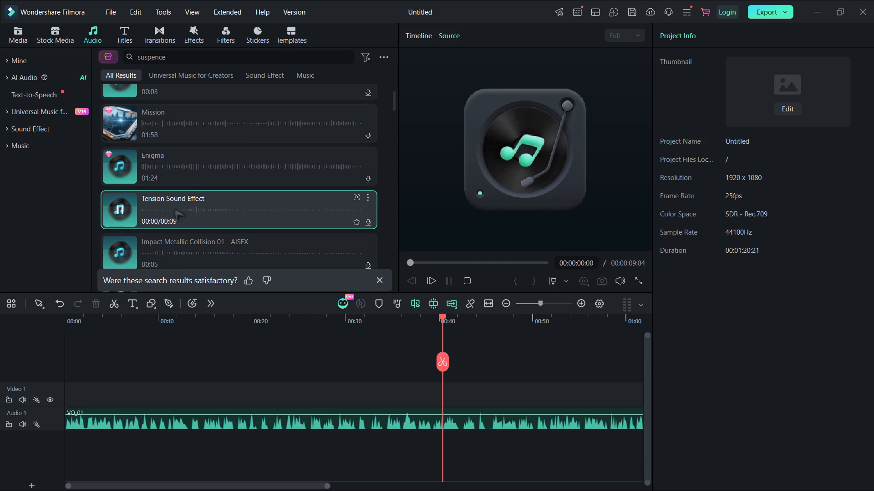
pyautogui.moveTo(394, 105); pyautogui.dragTo(393, 110)
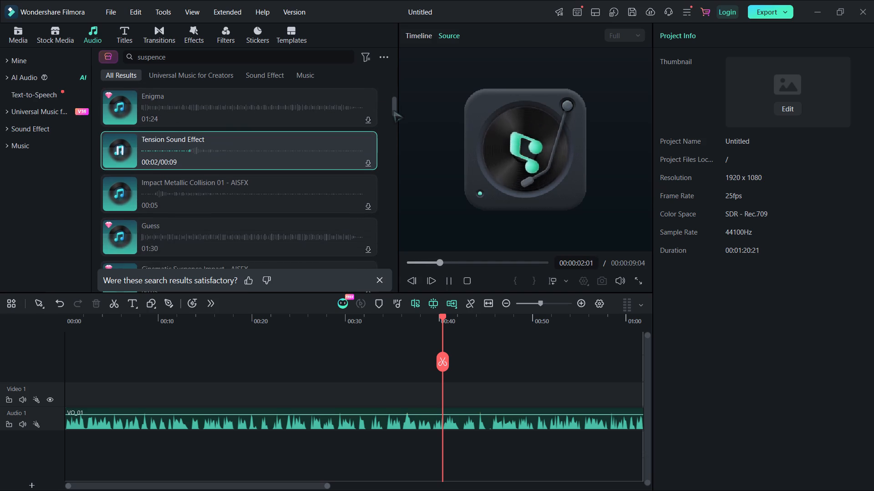
pyautogui.moveTo(393, 110); pyautogui.dragTo(393, 111)
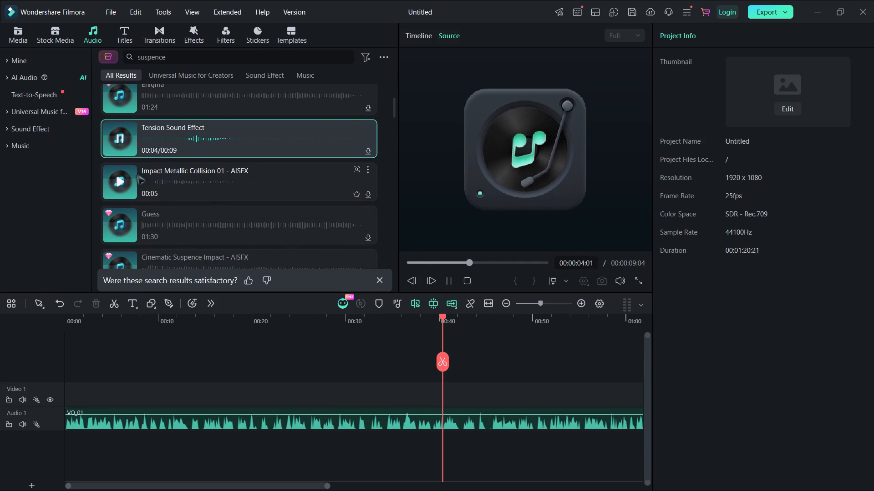
pyautogui.click(126, 177)
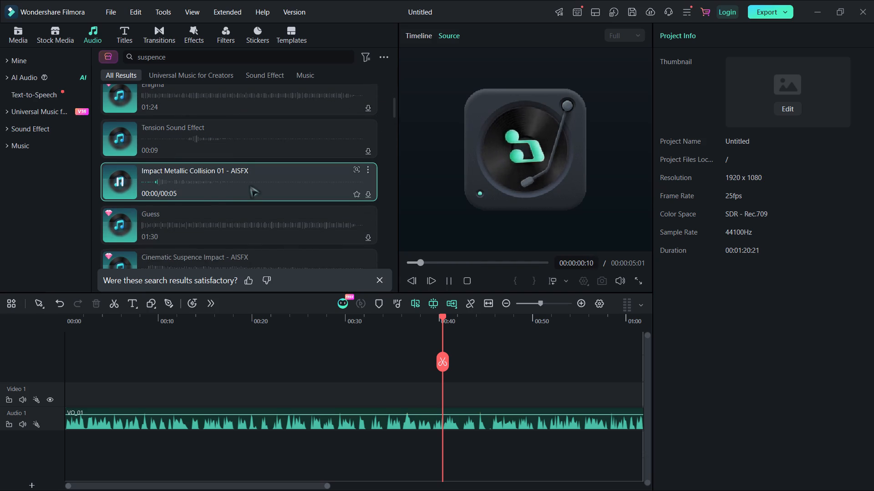
# Preview Never Fade(41s)-AI Music 01, Suspense Sound Effect and Suspense Cinematic Orchestra-AI Music from the suspence results.
pyautogui.scroll(-1, 353, 166)
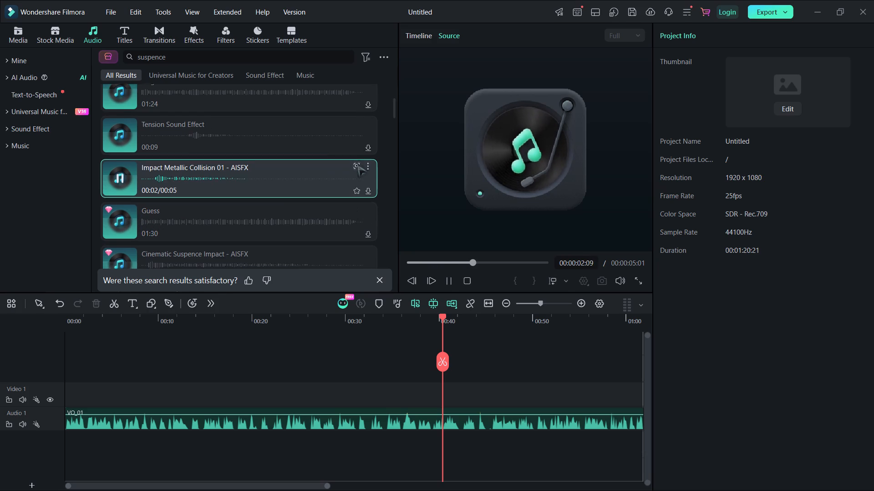
pyautogui.scroll(-1, 357, 165)
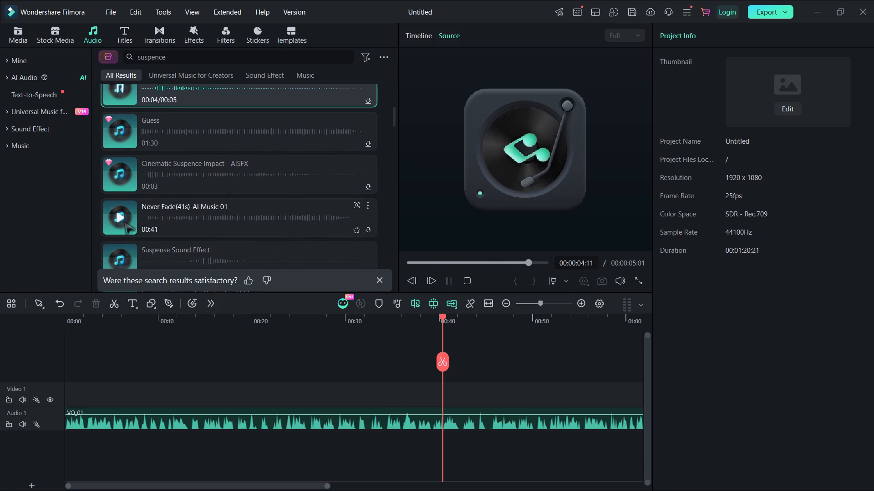
pyautogui.click(125, 222)
pyautogui.scroll(-1, 218, 220)
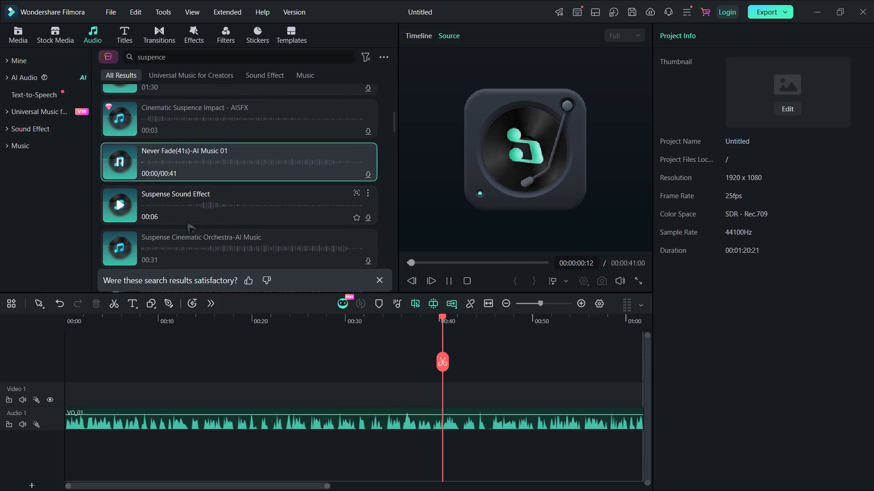
pyautogui.scroll(-1, 187, 222)
pyautogui.click(121, 203)
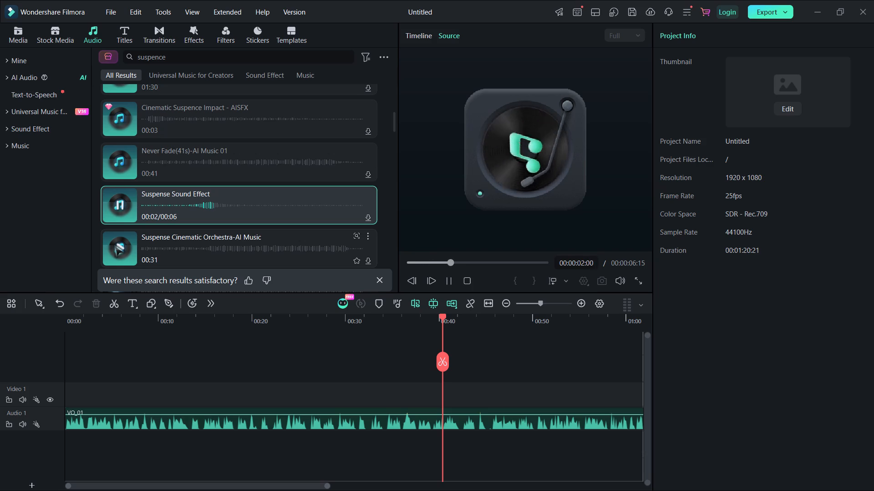
pyautogui.click(114, 245)
# Preview Cinematic Dark Epic Gothic Choir, Scary Boom and Problem from the suspence results.
pyautogui.scroll(-1, 229, 215)
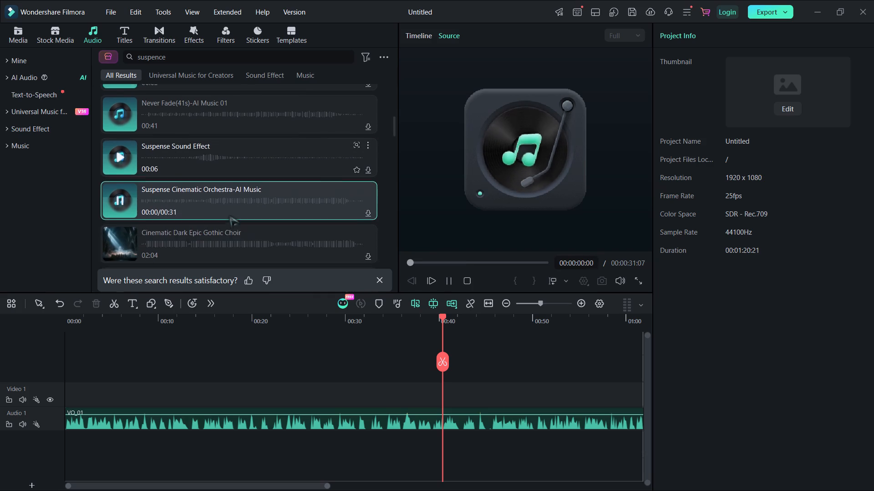
pyautogui.scroll(-1, 229, 215)
pyautogui.click(166, 191)
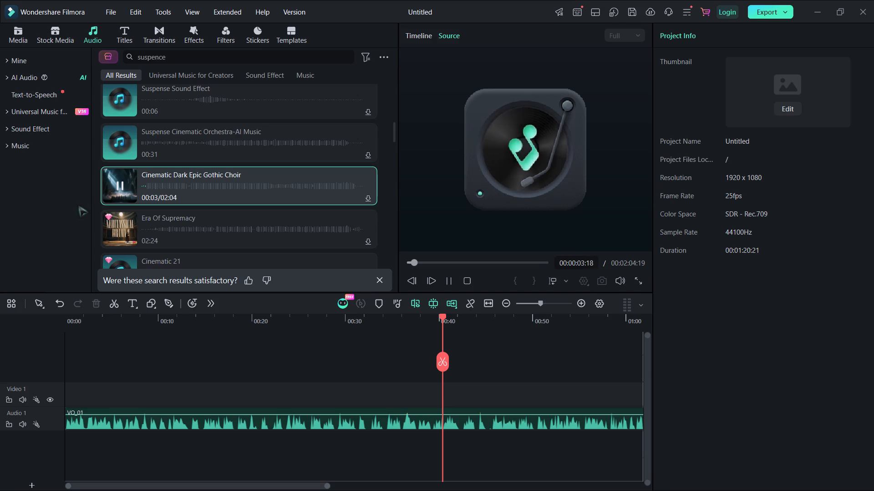
pyautogui.scroll(-1, 78, 205)
pyautogui.scroll(-1, 125, 228)
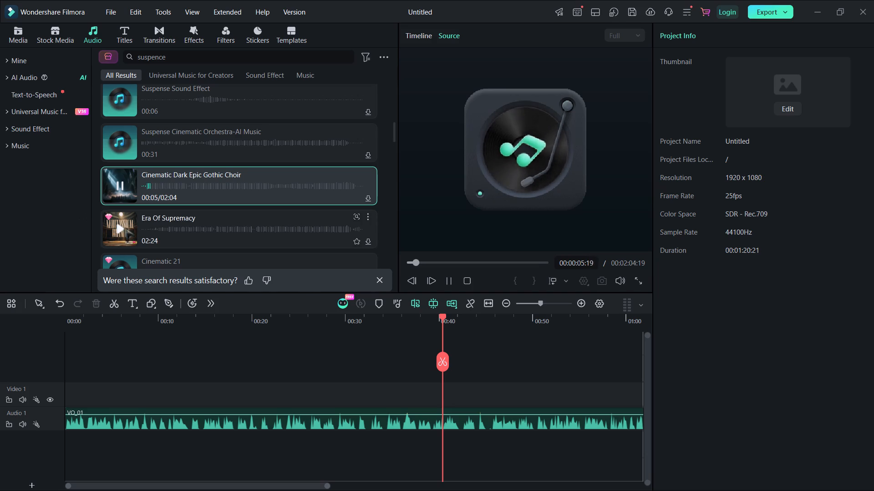
pyautogui.scroll(-1, 125, 228)
pyautogui.click(125, 180)
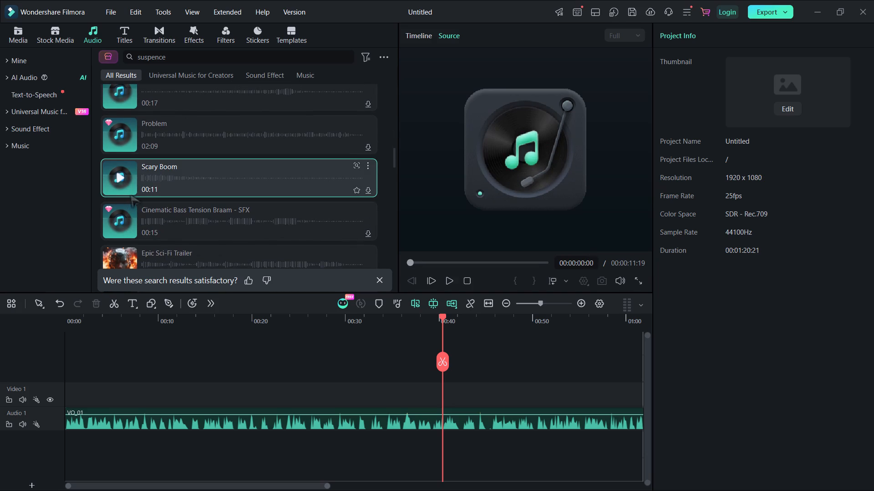
pyautogui.scroll(1, 131, 195)
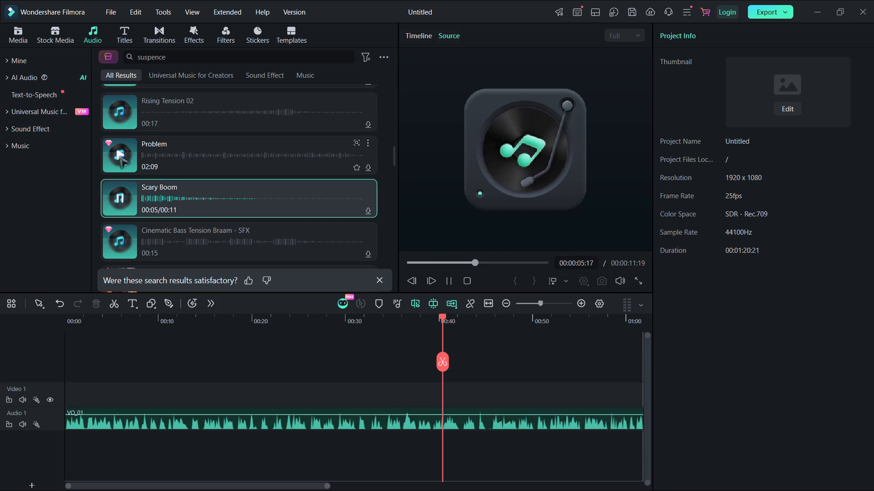
pyautogui.click(120, 156)
# Place the Problem music track on a new audio track below the VO_01 voice-over, near the start of the timeline.
pyautogui.scroll(1, 120, 156)
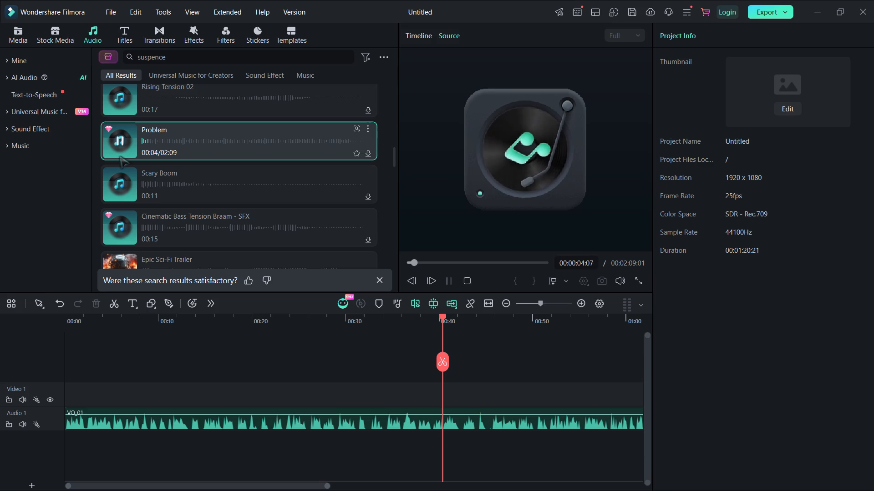
pyautogui.moveTo(158, 142); pyautogui.dragTo(148, 282)
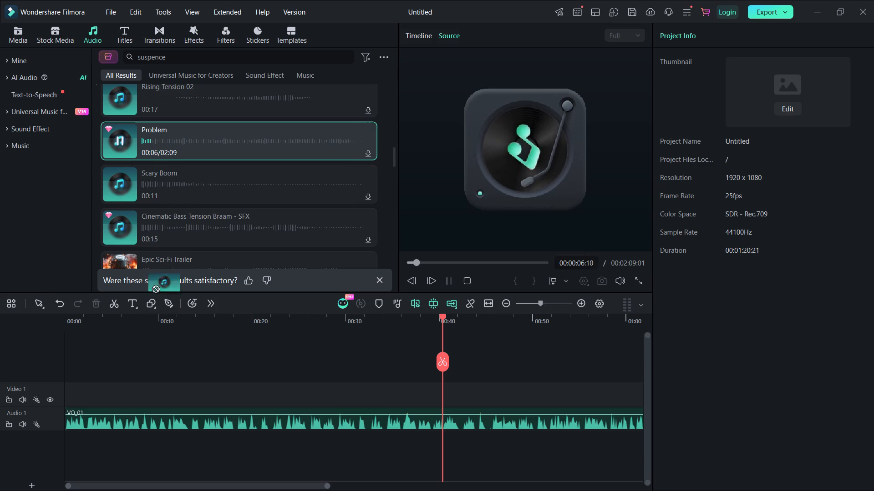
pyautogui.moveTo(148, 282); pyautogui.dragTo(43, 439)
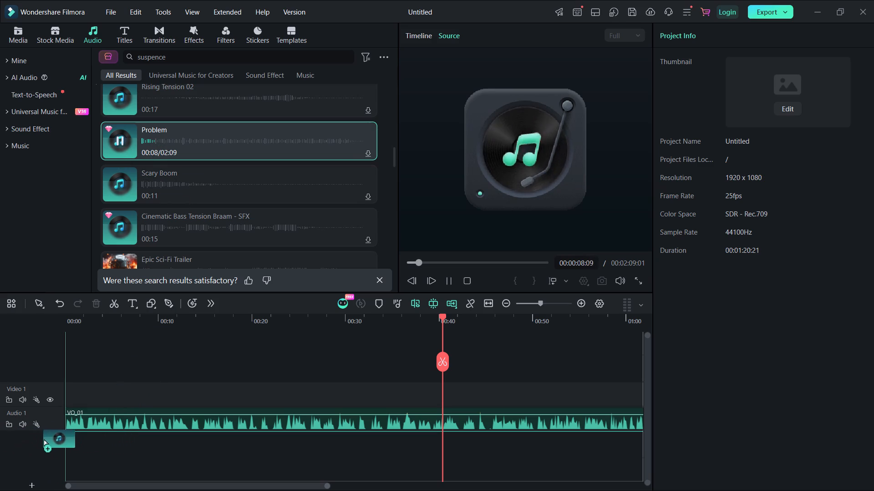
pyautogui.moveTo(43, 439); pyautogui.dragTo(71, 441)
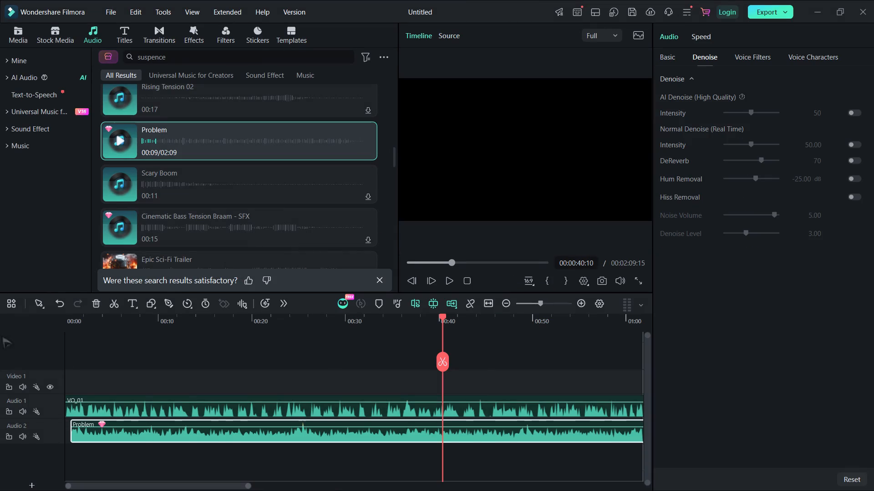
# Move the Problem clip so it starts at the very beginning of the timeline, aligned with VO_01.
pyautogui.moveTo(73, 433); pyautogui.dragTo(62, 433)
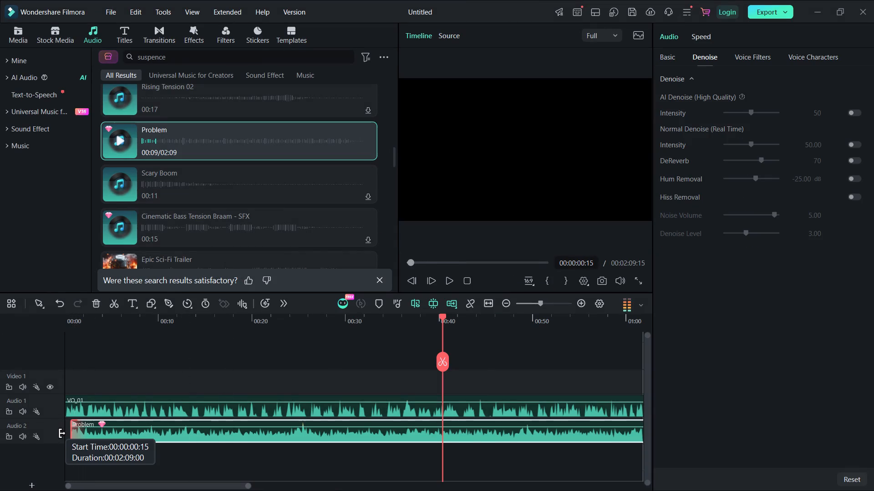
pyautogui.moveTo(62, 433); pyautogui.dragTo(60, 433)
pyautogui.moveTo(167, 423); pyautogui.dragTo(164, 423)
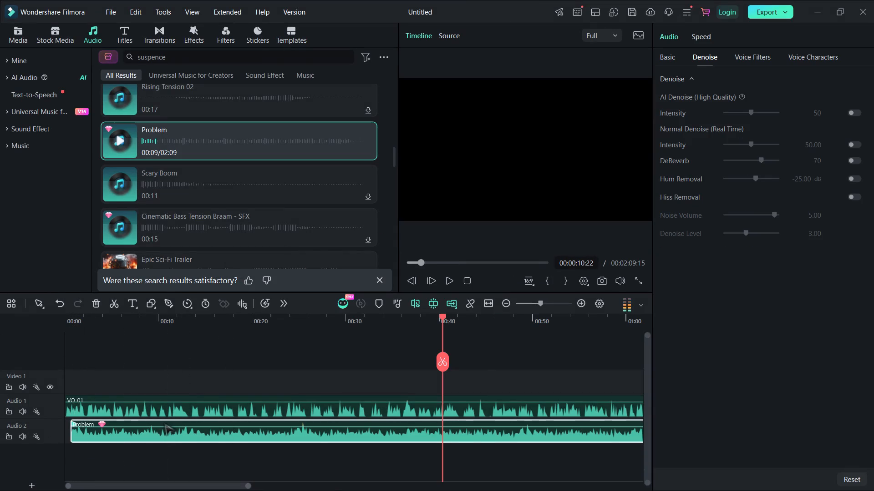
pyautogui.moveTo(164, 423); pyautogui.dragTo(158, 423)
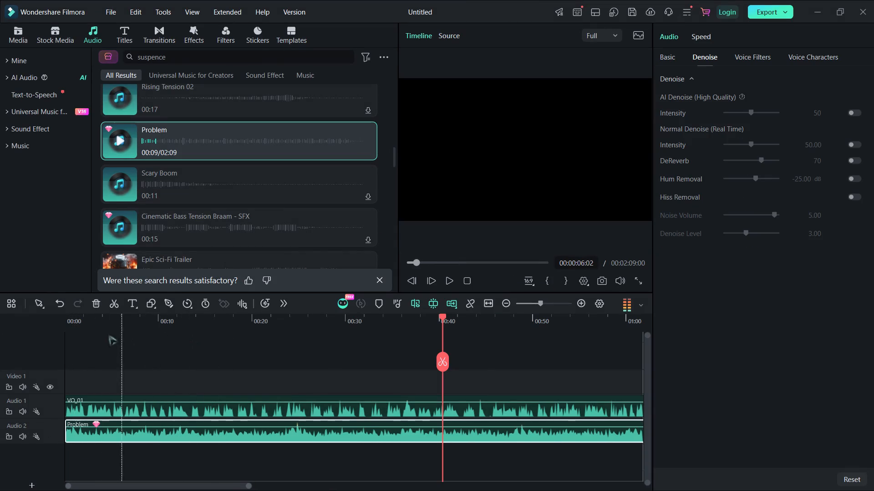
# Play the voice-over and Problem music together from the timeline's start, and again from about 40 seconds, to judge the mix.
pyautogui.click(88, 326)
pyautogui.moveTo(90, 322); pyautogui.dragTo(51, 322)
pyautogui.press('space')
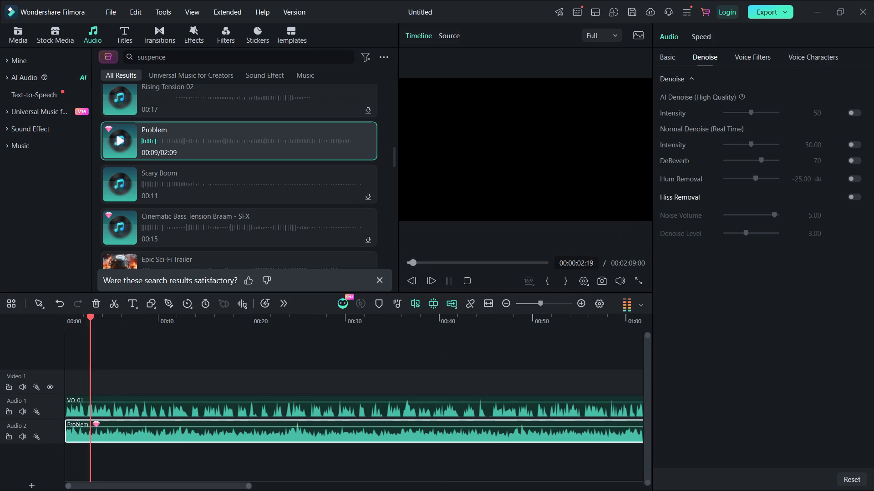
pyautogui.click(539, 430)
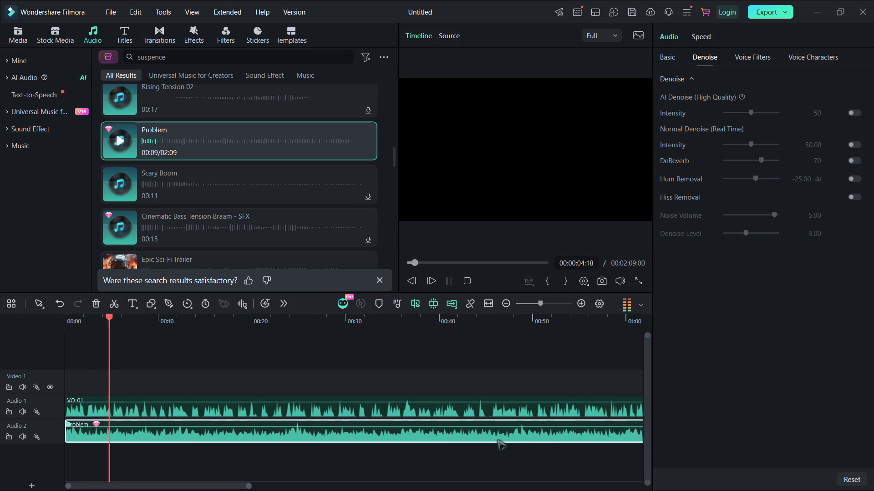
pyautogui.click(498, 439)
pyautogui.click(455, 418)
pyautogui.click(442, 410)
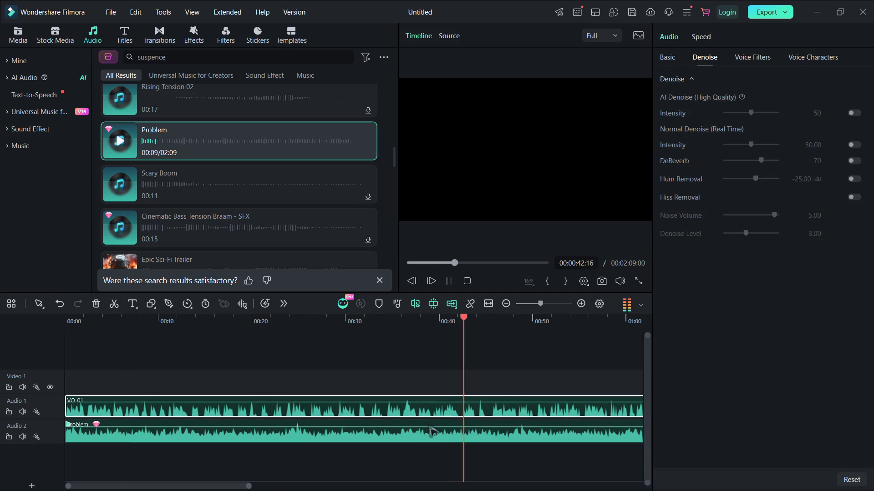
# Lower the Problem clip's volume to -9.01 dB.
pyautogui.click(429, 427)
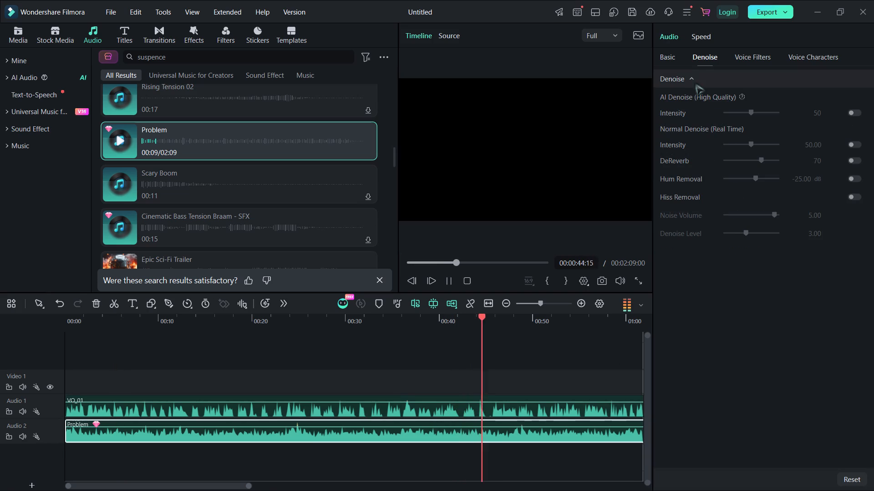
pyautogui.click(672, 61)
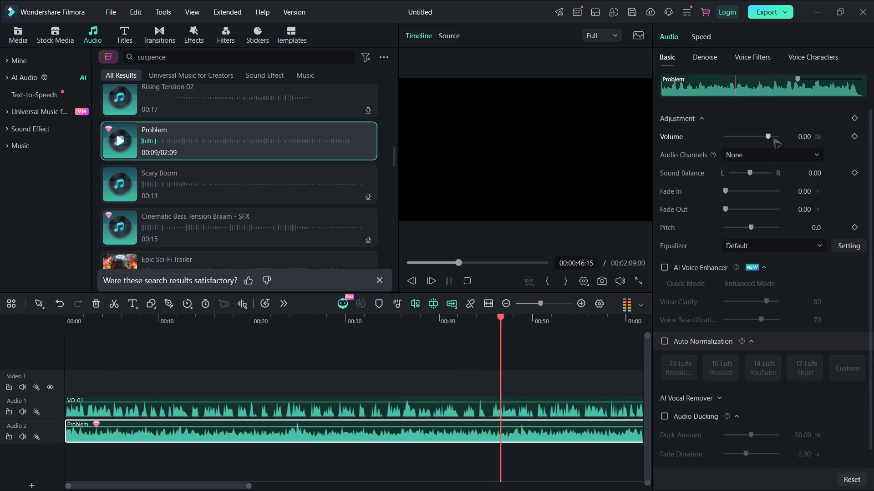
pyautogui.moveTo(771, 137); pyautogui.dragTo(763, 143)
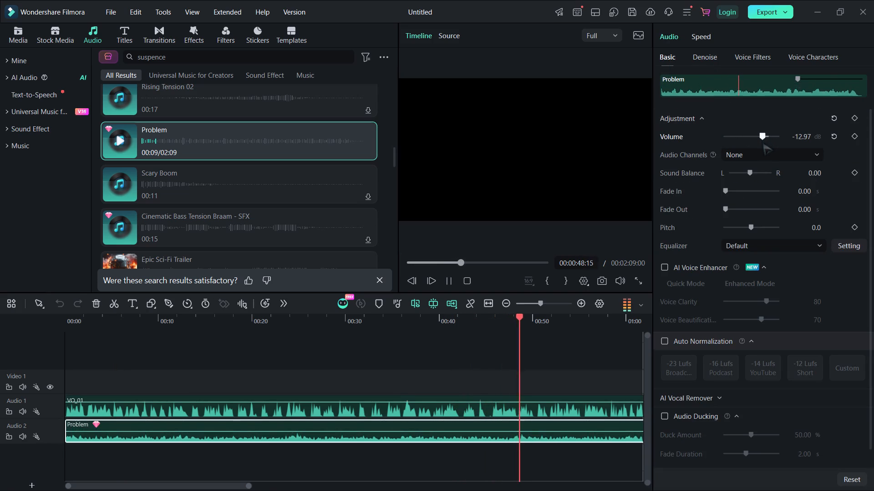
pyautogui.moveTo(763, 143); pyautogui.dragTo(767, 144)
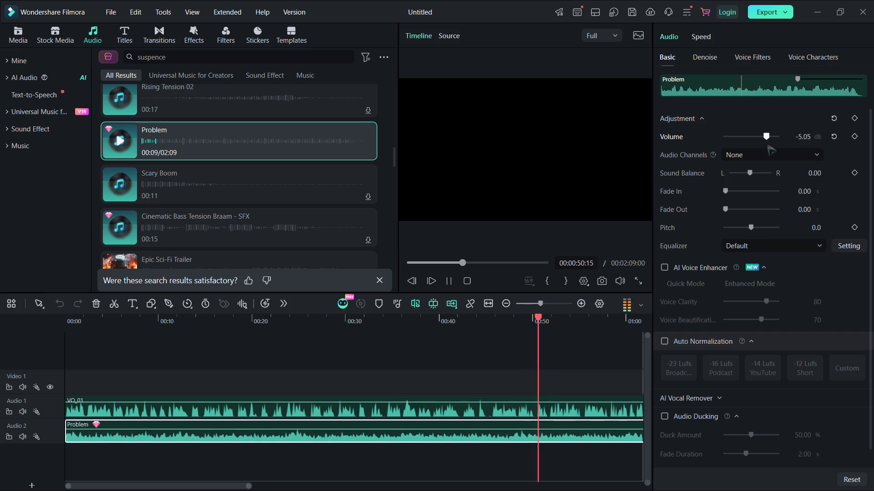
pyautogui.moveTo(767, 144); pyautogui.dragTo(766, 145)
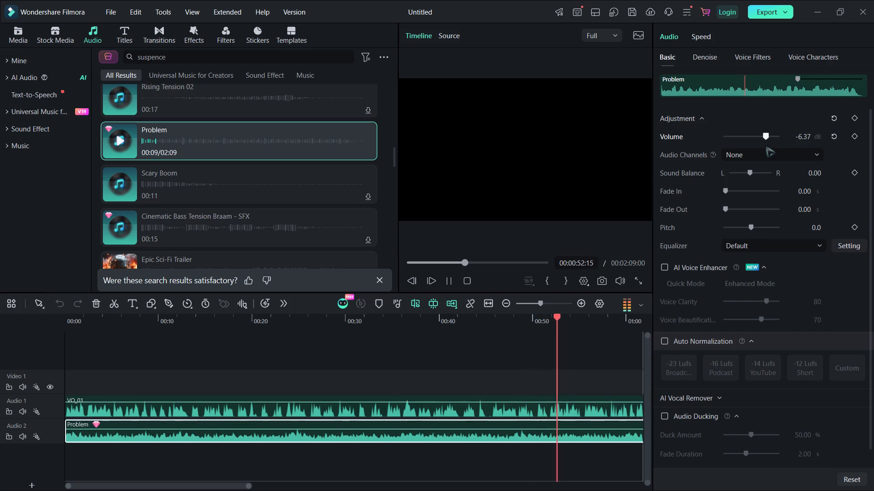
pyautogui.moveTo(766, 145); pyautogui.dragTo(765, 146)
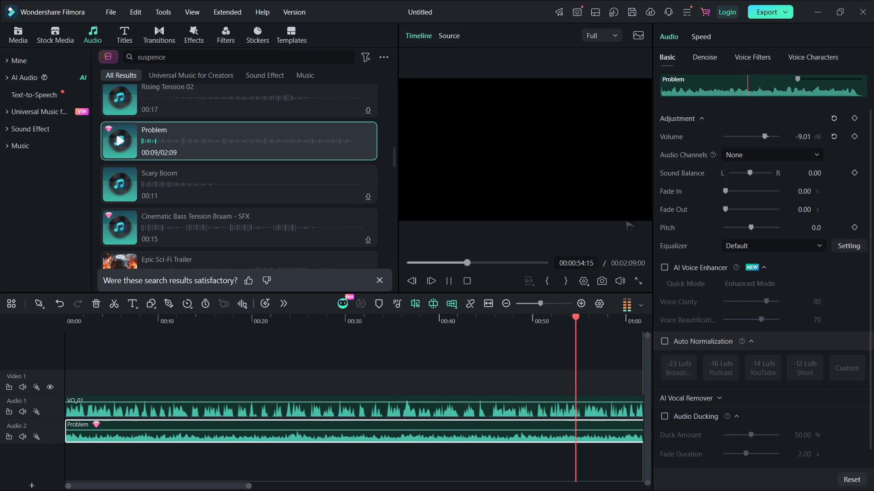
# Replay the voice-over and music mix from about 41 seconds with no clip selected to check the balance.
pyautogui.click(451, 343)
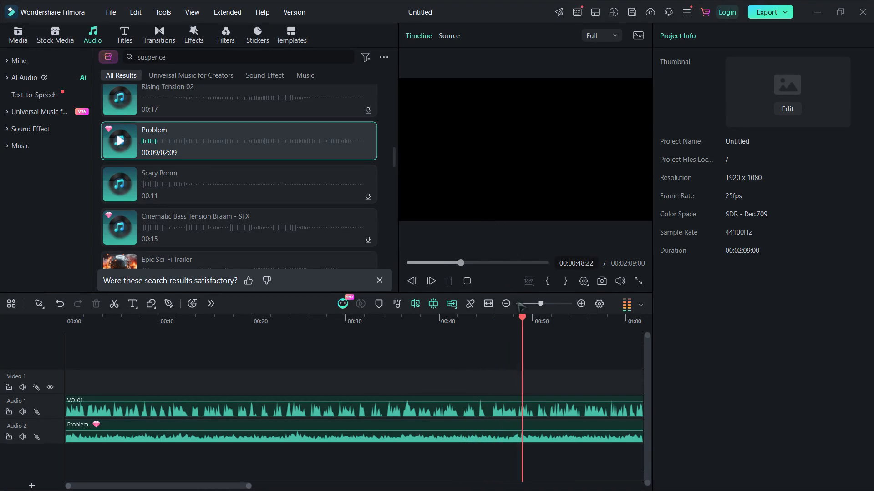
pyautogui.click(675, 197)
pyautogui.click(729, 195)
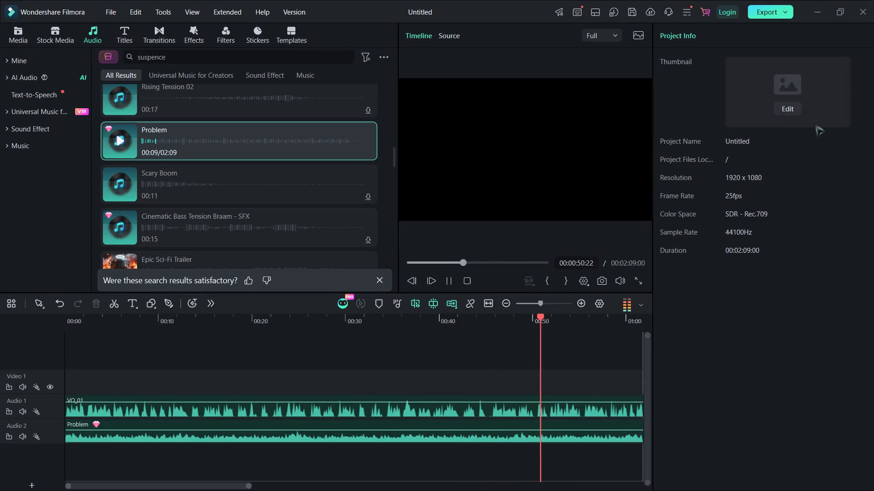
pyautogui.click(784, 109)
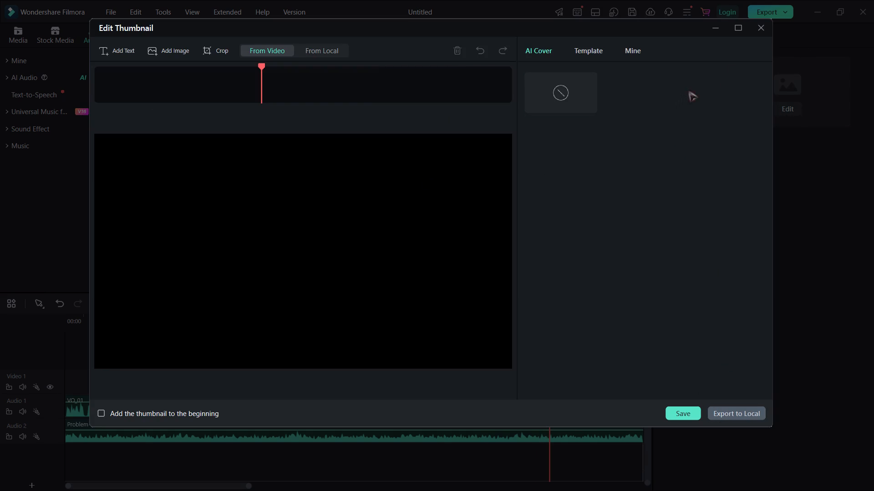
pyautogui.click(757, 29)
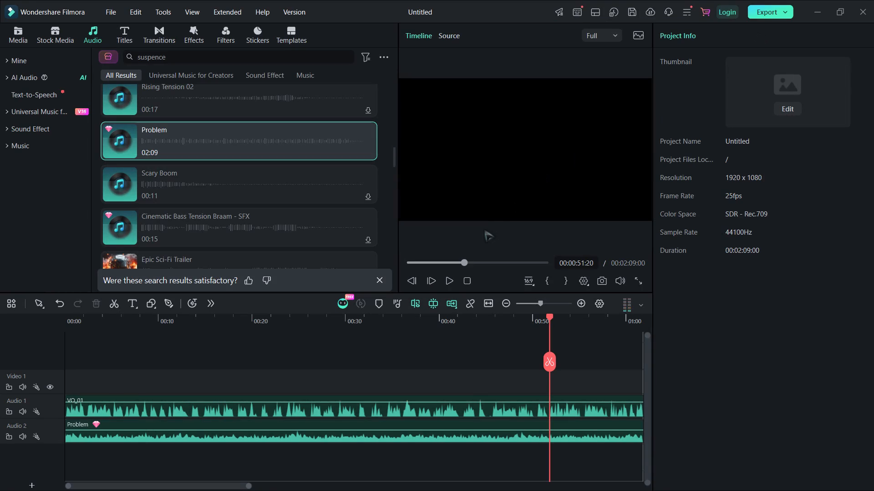
# Browse the suspense audio results and preview the Rising Tension, Suspense Impact and Mission tracks.
pyautogui.press('space')
pyautogui.scroll(-1, 362, 185)
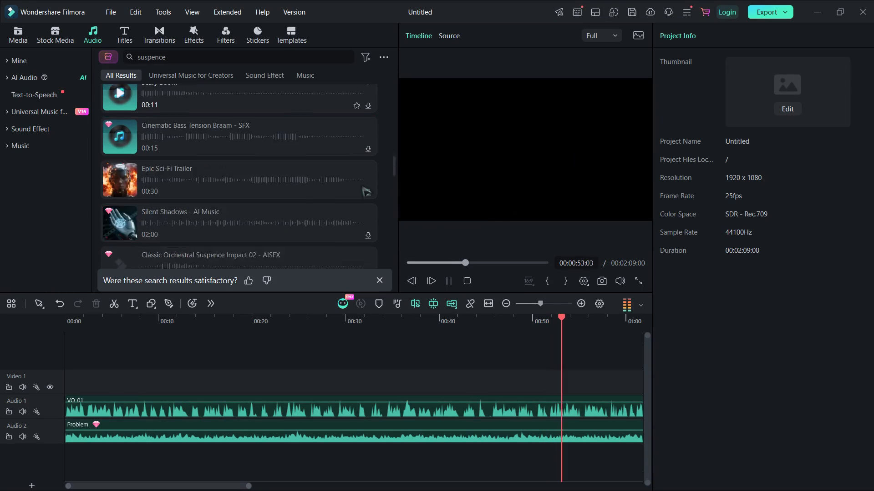
pyautogui.scroll(-1, 362, 185)
pyautogui.scroll(20, 362, 185)
pyautogui.scroll(18, 362, 185)
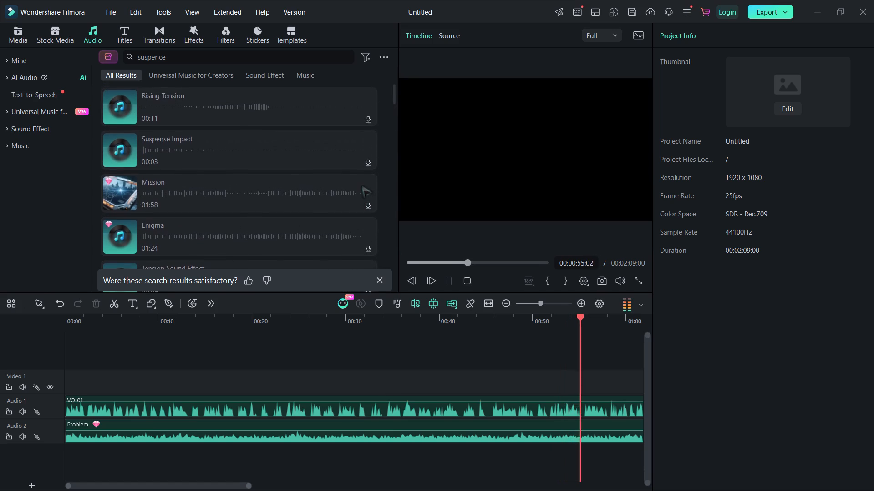
pyautogui.scroll(20, 362, 185)
pyautogui.scroll(6, 362, 185)
pyautogui.click(138, 104)
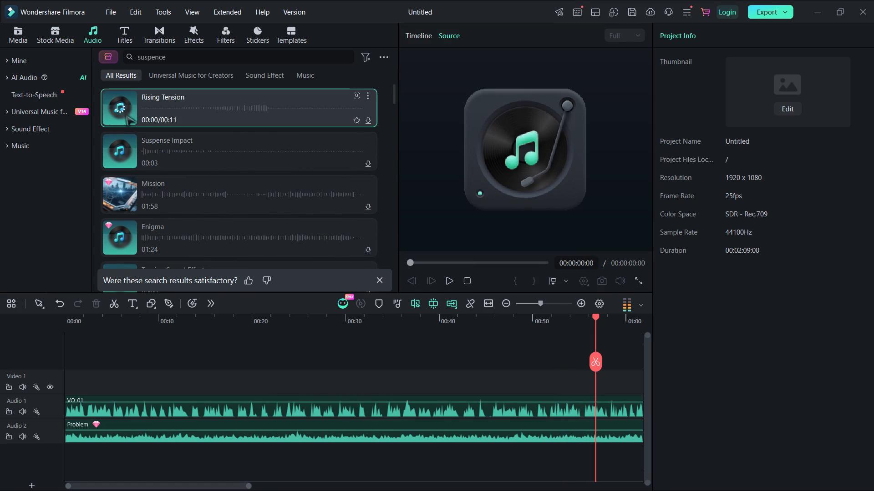
pyautogui.click(118, 150)
pyautogui.click(118, 197)
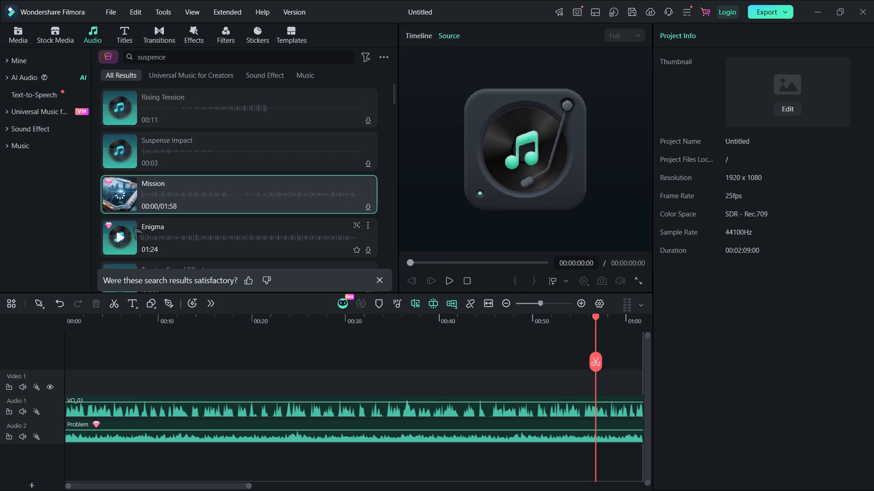
# Continue through the suspense results, previewing Impact Metallic Collision 01 - AISFX and Suspense Cinematic Orchestra-AI Music.
pyautogui.scroll(-1, 274, 184)
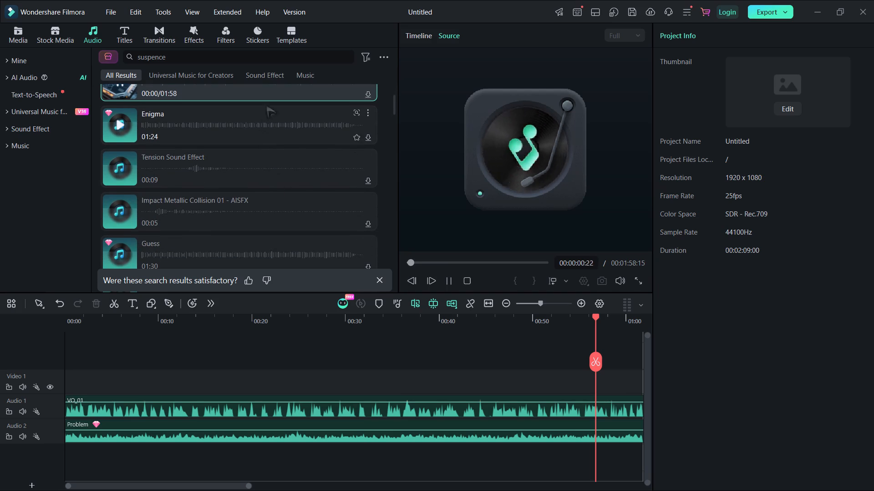
pyautogui.scroll(-1, 266, 105)
pyautogui.click(127, 163)
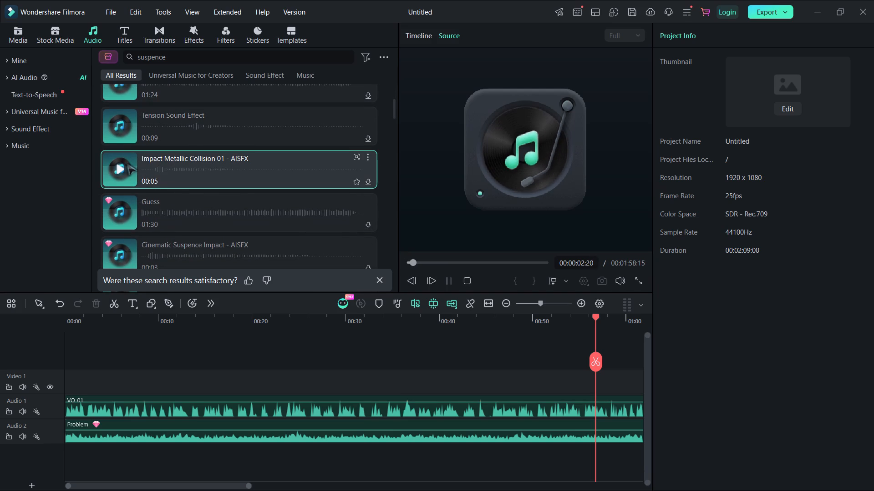
pyautogui.scroll(-1, 117, 185)
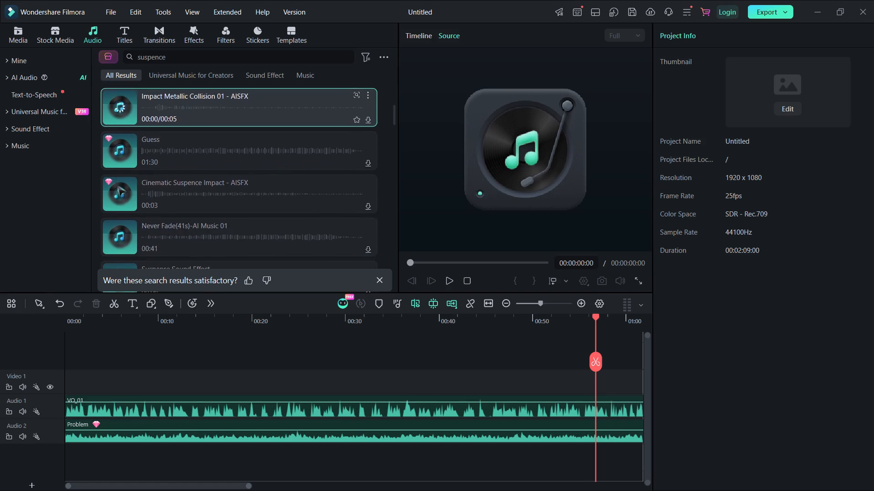
pyautogui.scroll(-2, 117, 185)
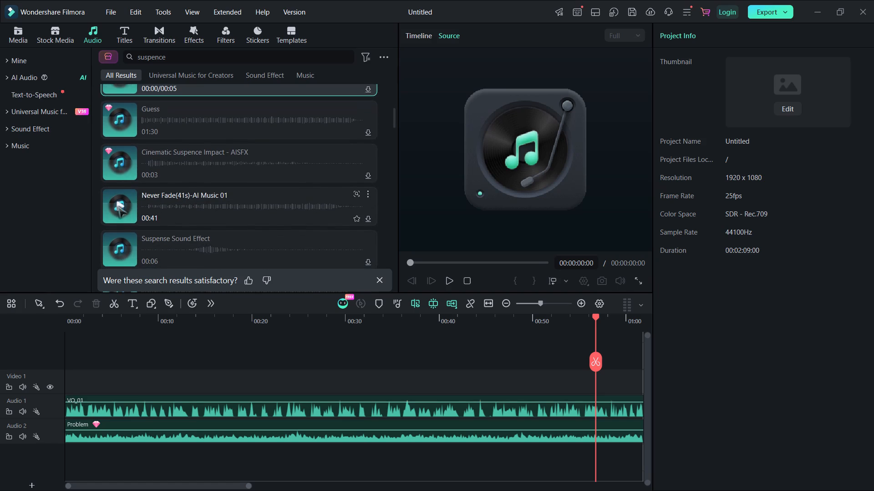
pyautogui.scroll(-1, 118, 206)
pyautogui.click(118, 206)
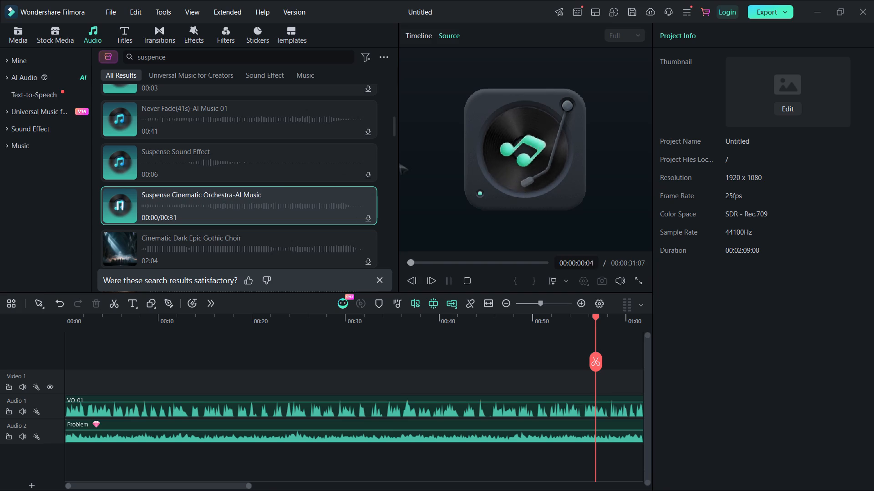
pyautogui.click(366, 190)
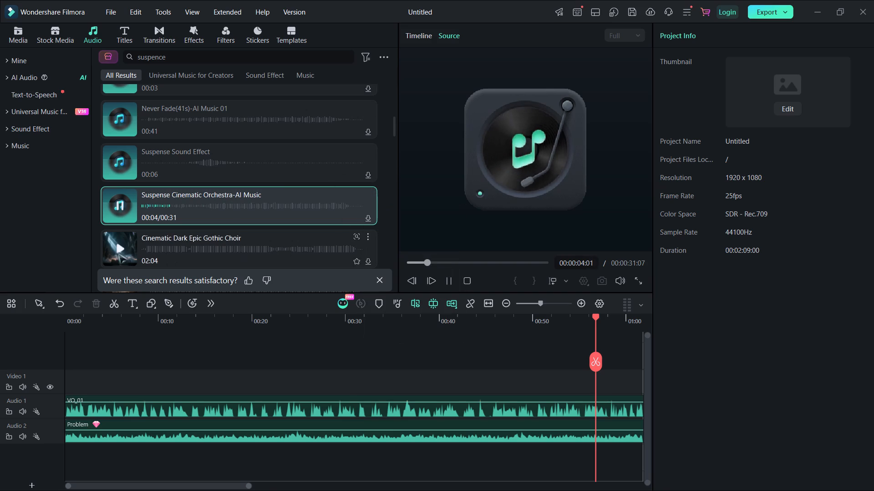
# Extend the audio library search to "suspence loop".
pyautogui.click(189, 61)
pyautogui.write('loop')
pyautogui.press('Return')
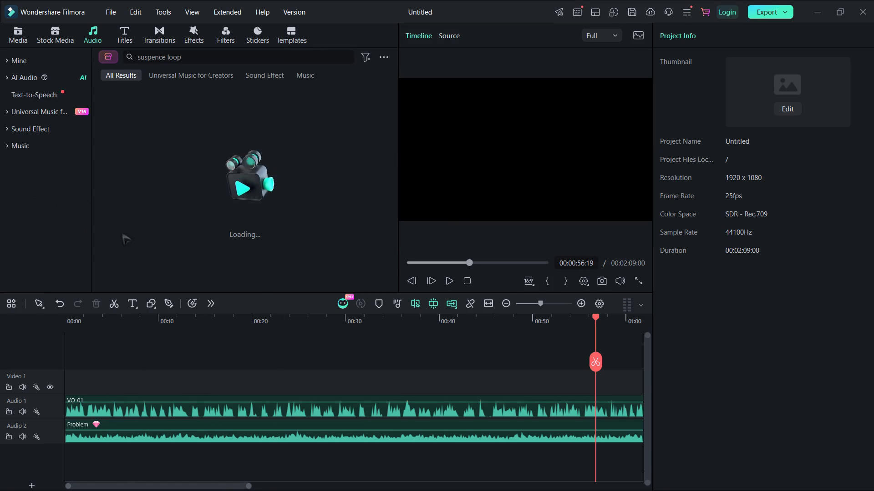
# Step a few frames forward from about 56 seconds and play the voice-over and Problem mix from there.
pyautogui.click(428, 281)
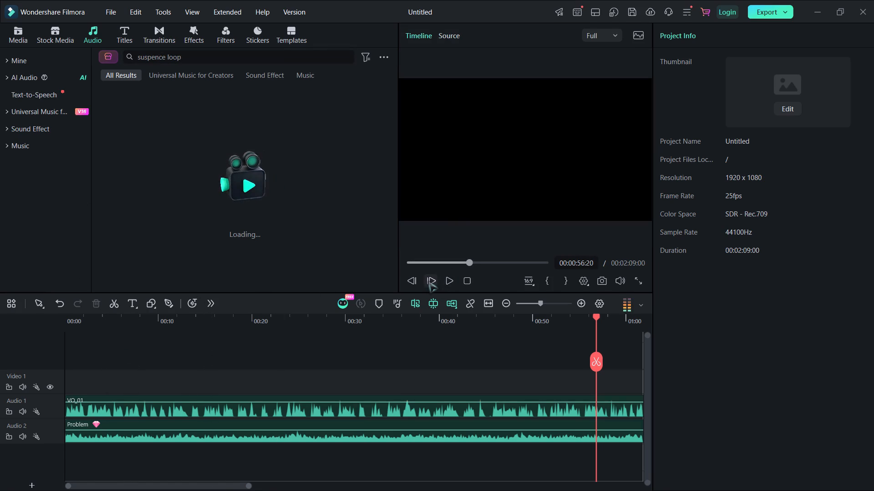
pyautogui.click(424, 281)
pyautogui.click(425, 281)
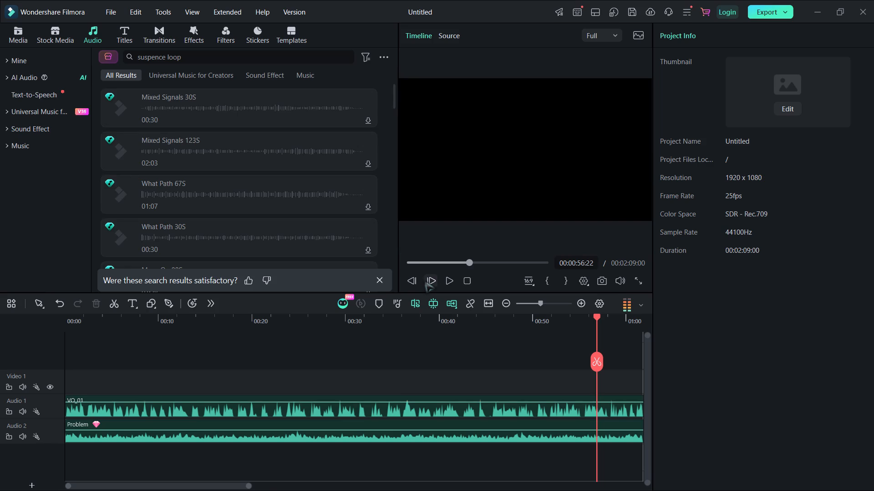
pyautogui.tripleClick(426, 281)
pyautogui.click(426, 281)
pyautogui.press('space')
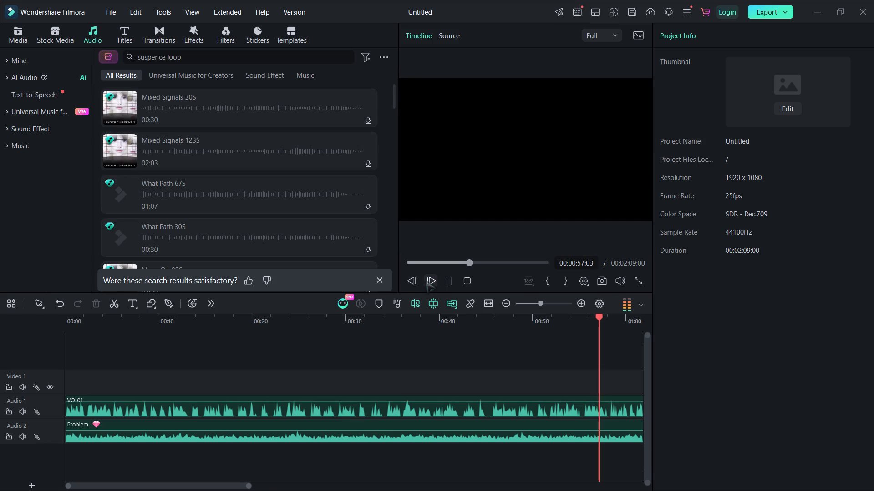
pyautogui.click(446, 278)
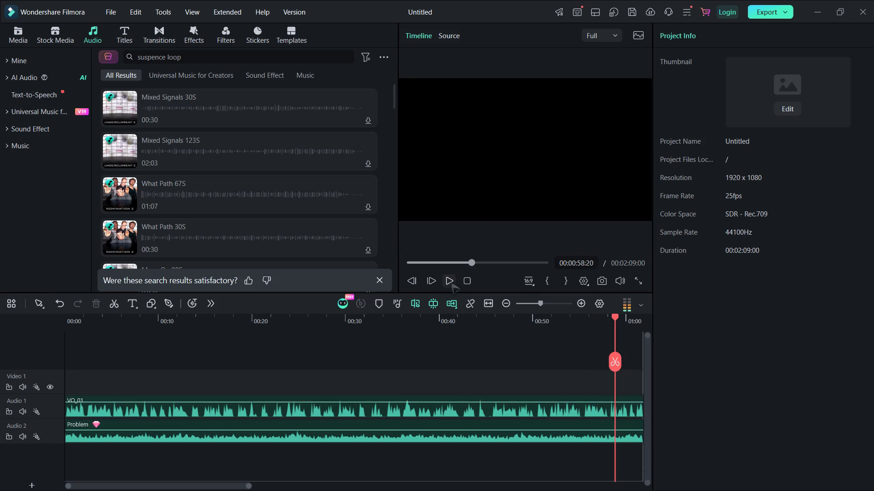
pyautogui.click(451, 282)
# Preview the Mixed Signals 30S and Mixed Signals 123S tracks from the search results.
pyautogui.click(121, 100)
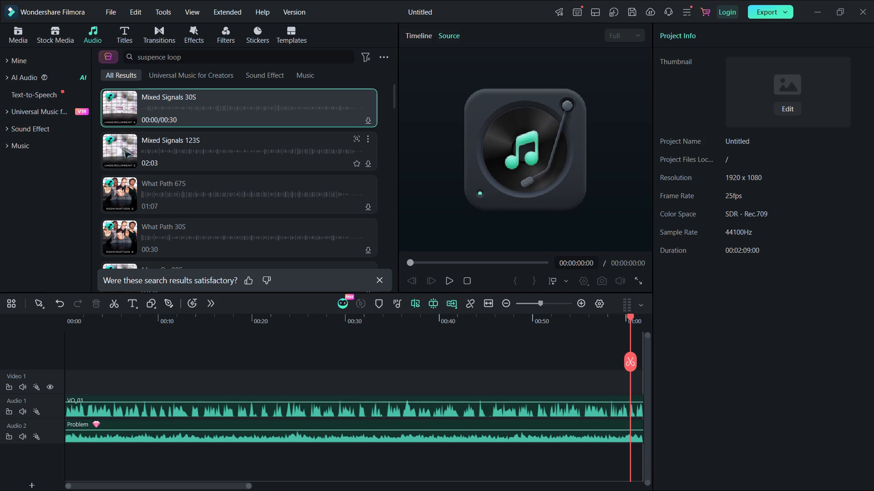
pyautogui.click(122, 107)
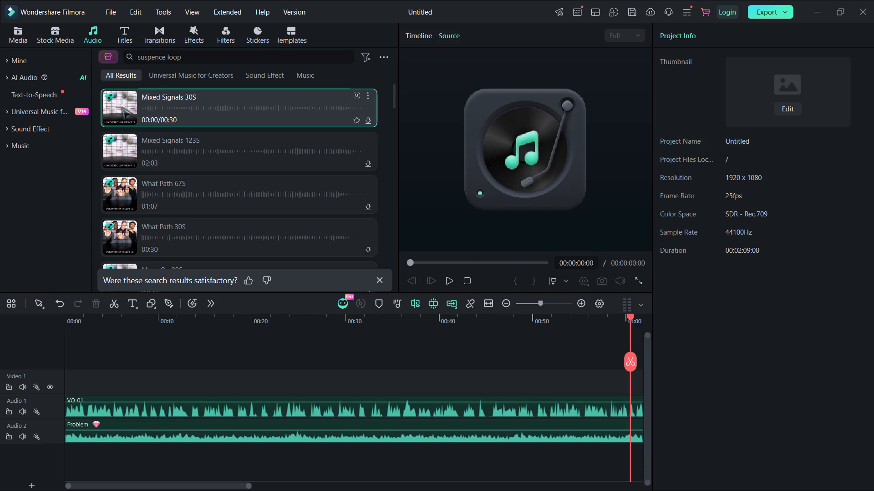
pyautogui.click(117, 147)
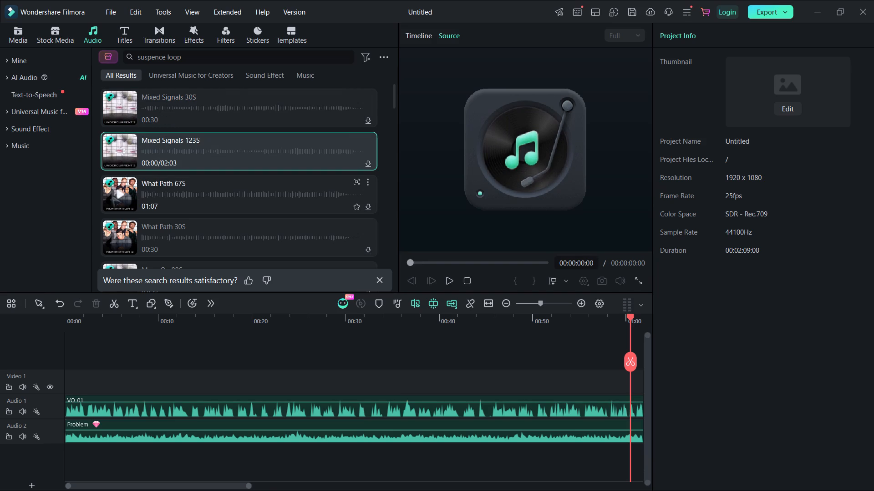
# Replace "suspence" in the audio library search and search for "daark bgm loop".
pyautogui.click(151, 58)
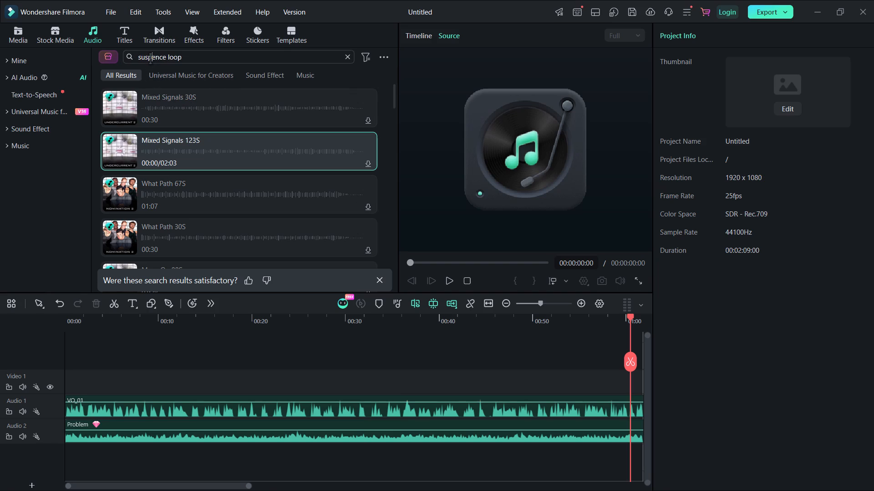
pyautogui.click(150, 58)
pyautogui.click(139, 58)
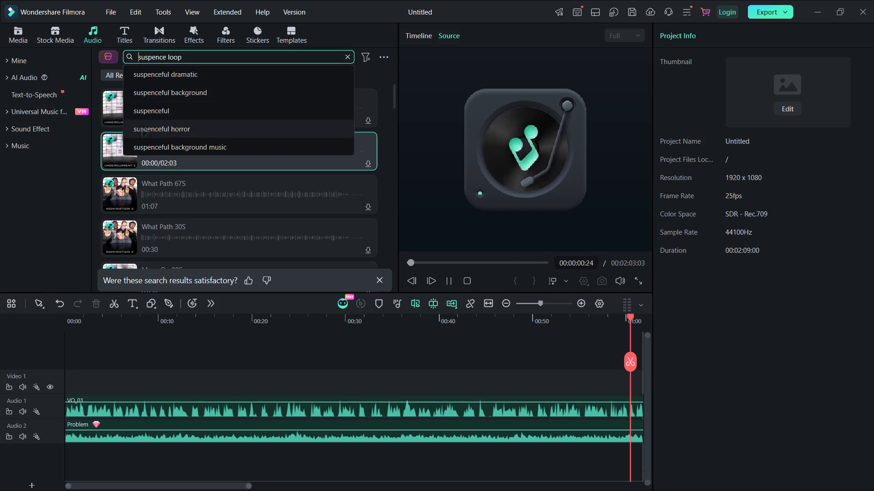
pyautogui.doubleClick(152, 60)
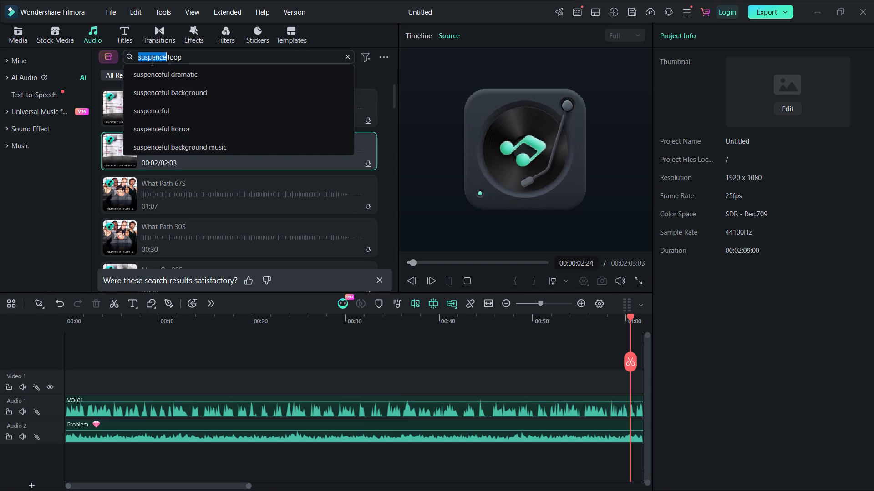
pyautogui.press('BackSpace')
pyautogui.write('daark bgm')
pyautogui.press('Return')
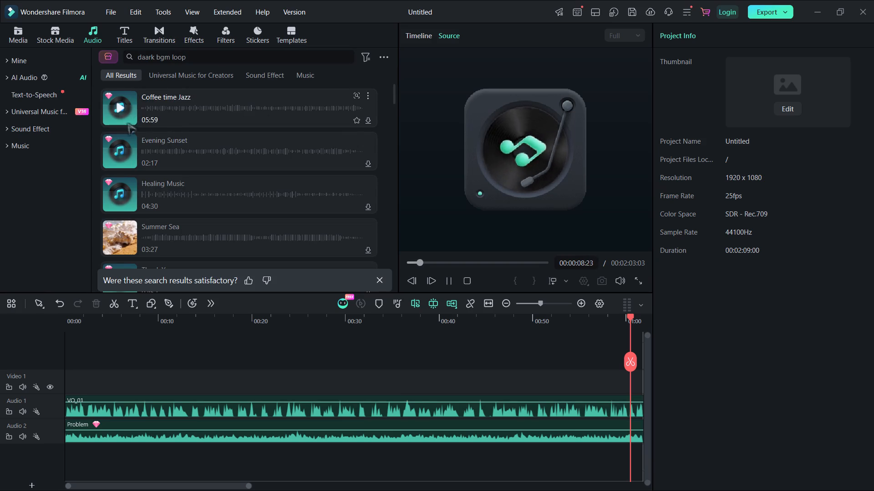
# Preview Evening Sunset and Summer Sea, and browse the rest of the results for a dark background track.
pyautogui.click(124, 141)
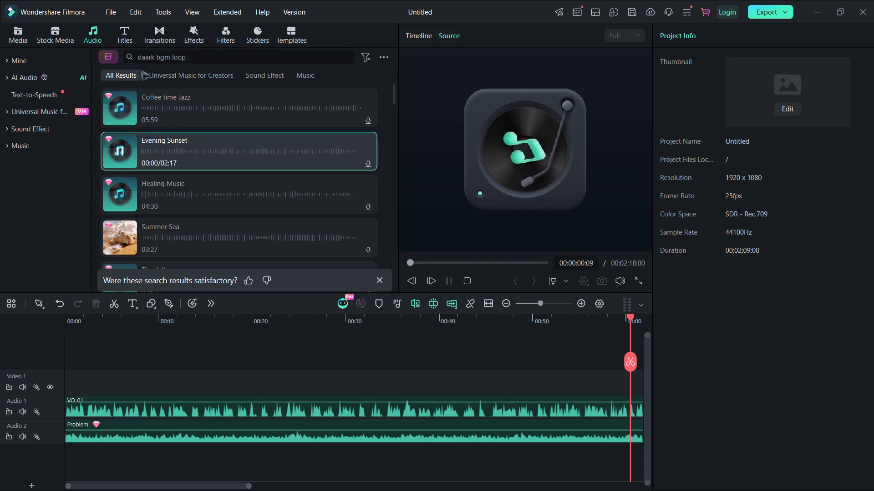
pyautogui.click(130, 237)
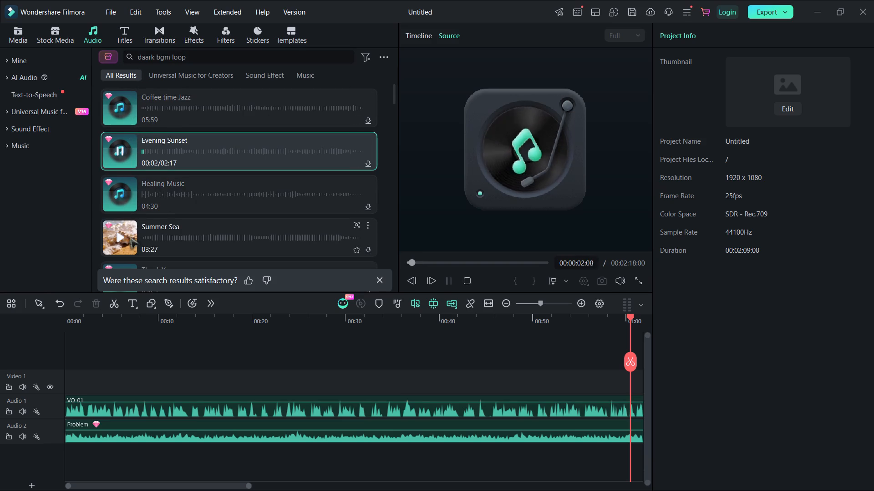
pyautogui.moveTo(396, 97); pyautogui.dragTo(395, 112)
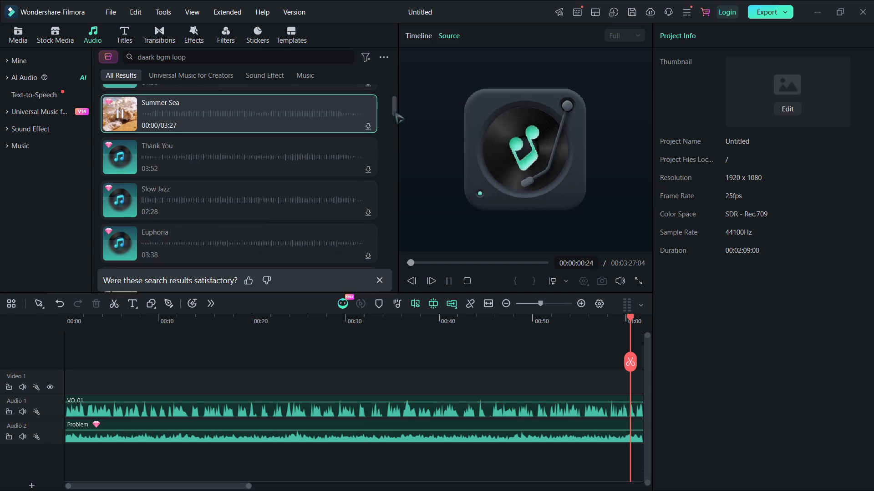
pyautogui.moveTo(395, 112); pyautogui.dragTo(393, 145)
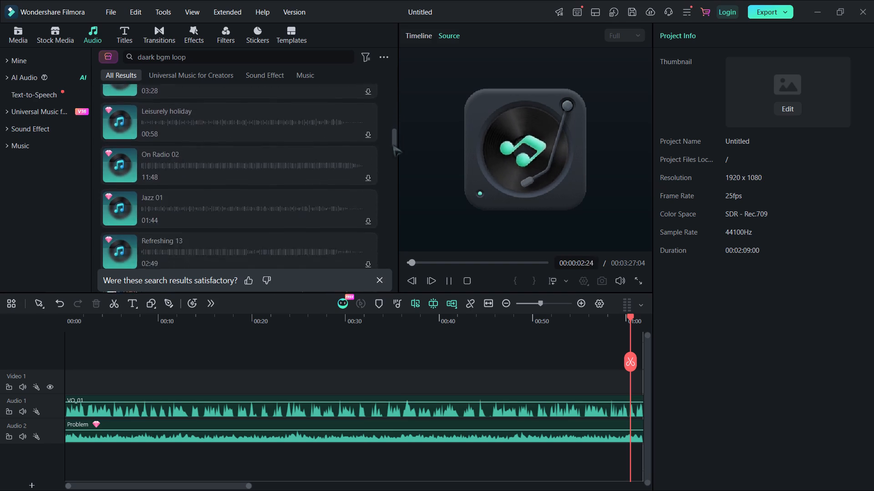
pyautogui.moveTo(393, 145); pyautogui.dragTo(392, 180)
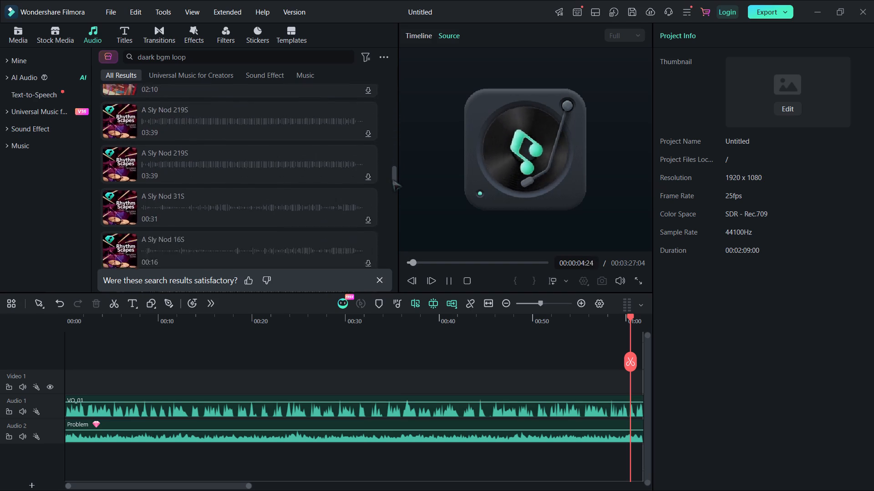
pyautogui.moveTo(392, 180); pyautogui.dragTo(415, 55)
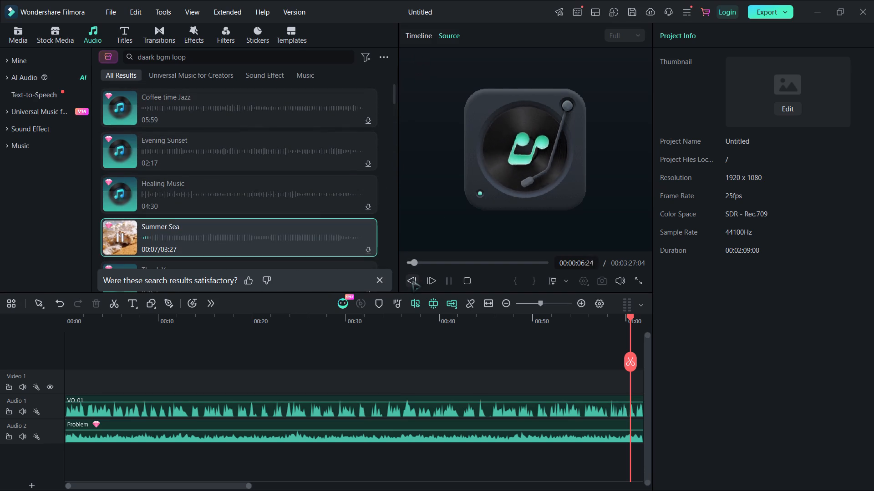
pyautogui.moveTo(412, 280); pyautogui.dragTo(414, 286)
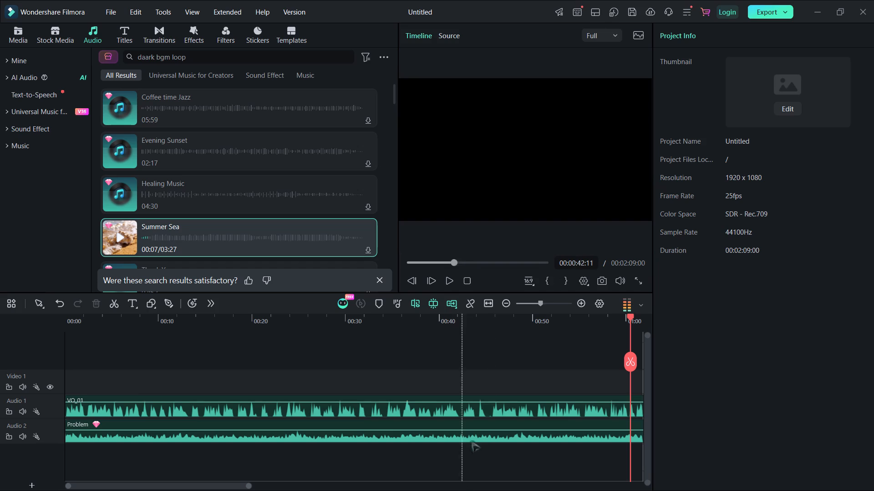
# Switch to the YouTube tab in Brave and search for "dark bgm".
pyautogui.click(822, 9)
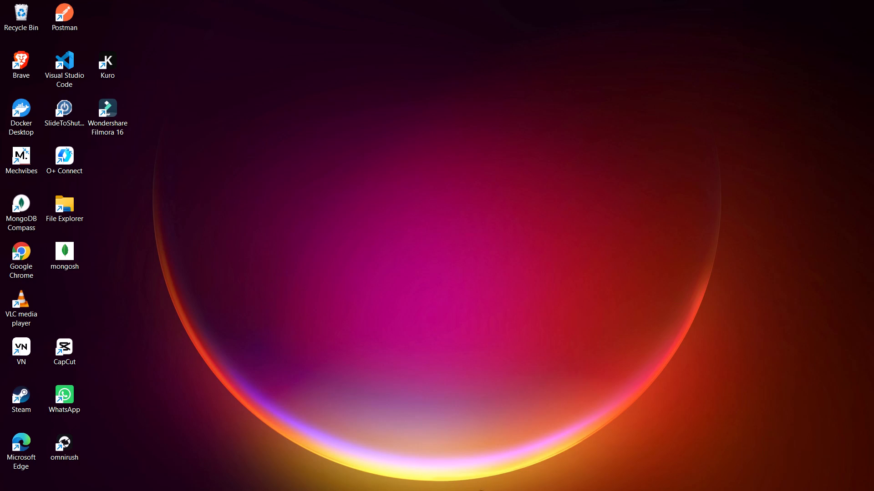
pyautogui.click(416, 469)
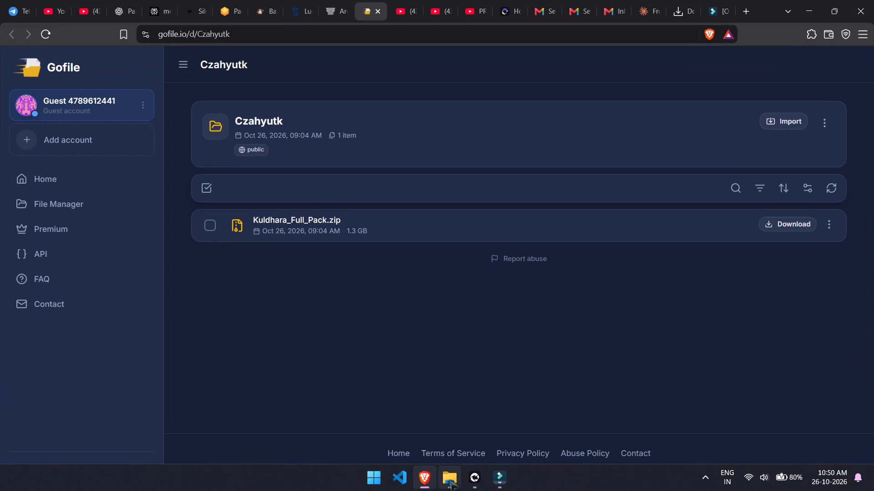
pyautogui.click(390, 12)
pyautogui.click(308, 63)
pyautogui.write('darl')
pyautogui.press('BackSpace')
pyautogui.write('k bgm')
pyautogui.press('Return')
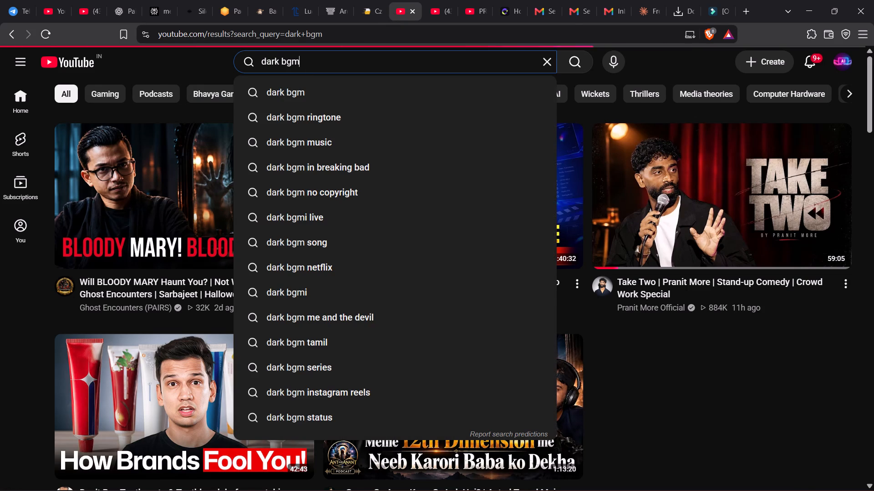
# Open the Forgotten dark ambient Short from the "dark bgm" results, switch to its full video and preview different parts of it.
pyautogui.click(307, 70)
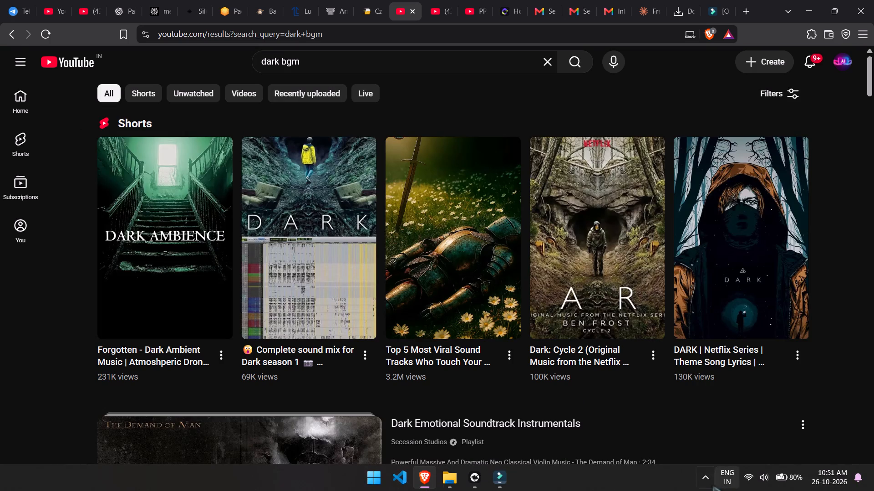
pyautogui.click(710, 485)
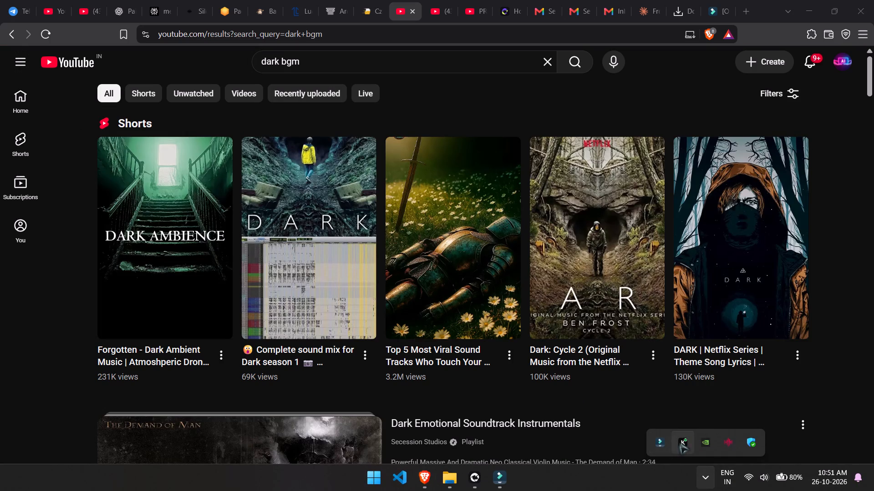
pyautogui.click(0, 371)
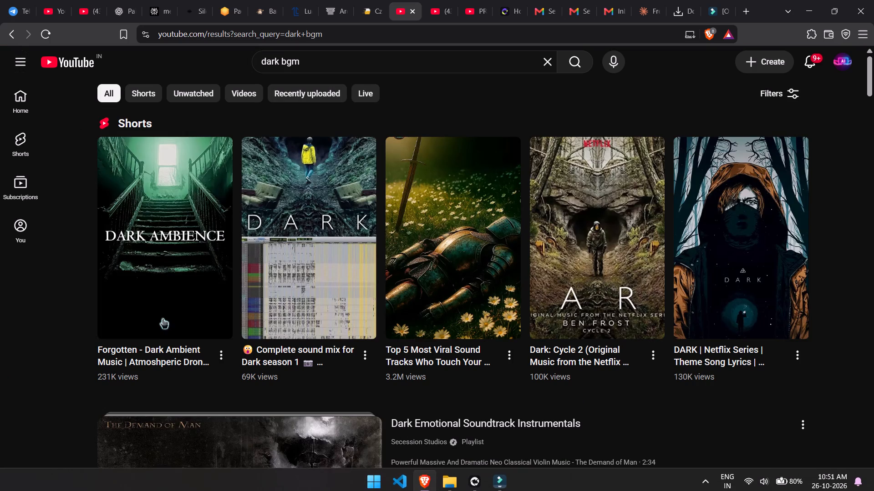
pyautogui.click(162, 317)
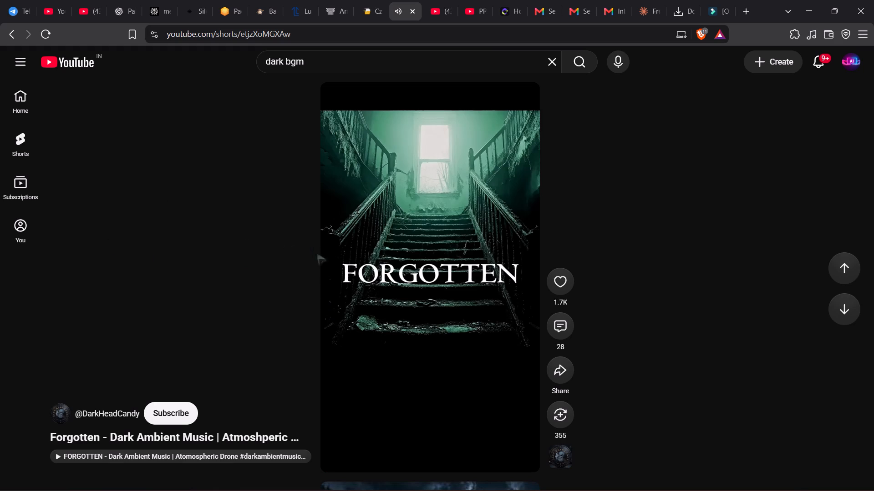
pyautogui.click(100, 455)
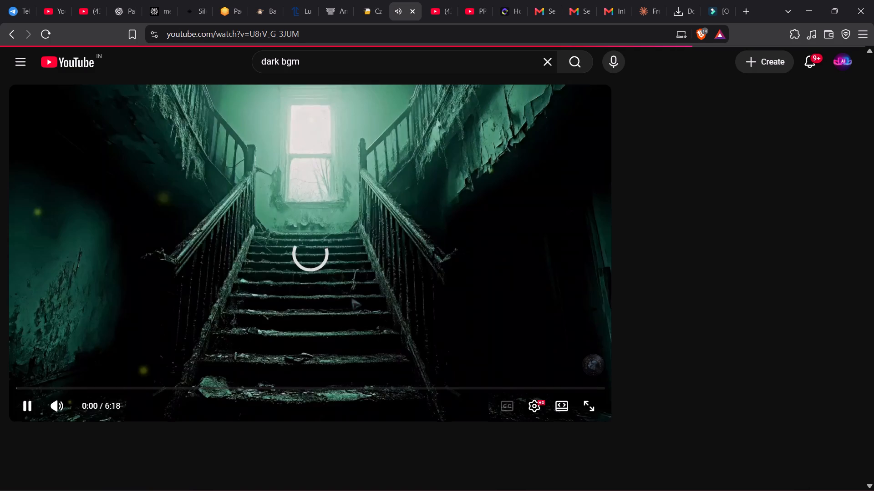
pyautogui.press('Right')
pyautogui.press('Right')
pyautogui.press('Right')
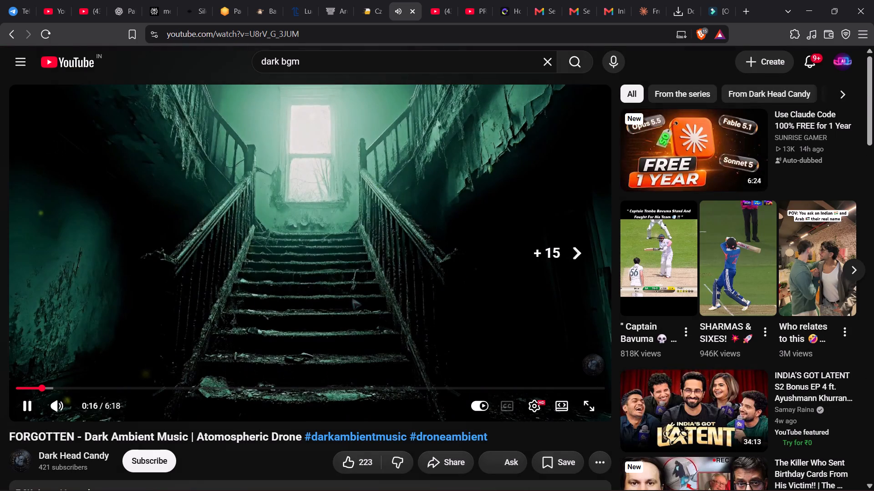
pyautogui.moveTo(59, 392); pyautogui.dragTo(404, 438)
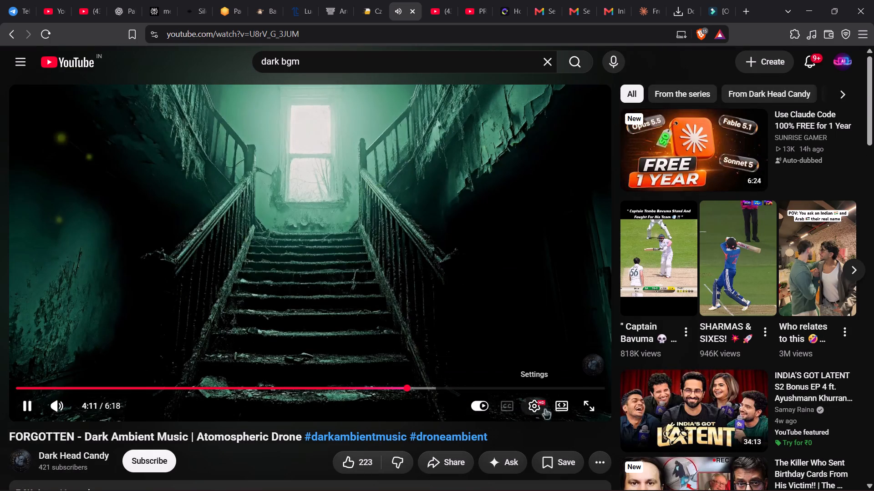
# Copy the share link of the FORGOTTEN - Dark Ambient Music video.
pyautogui.click(453, 456)
pyautogui.click(537, 334)
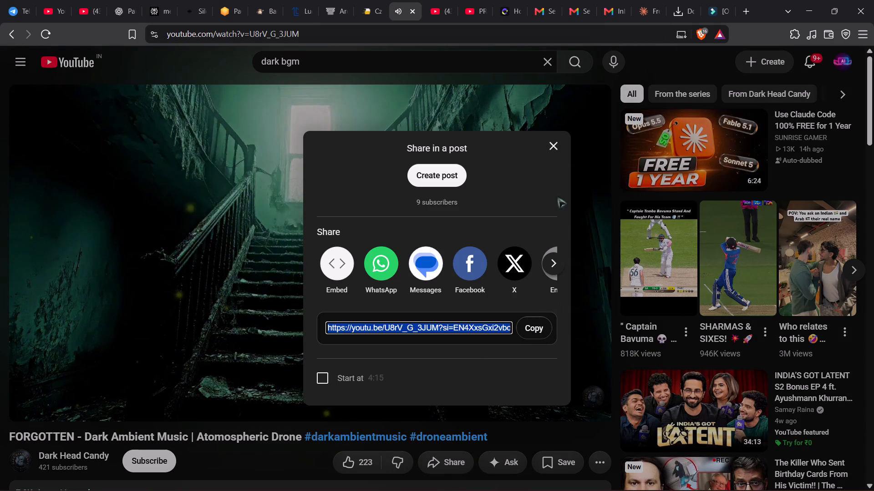
pyautogui.click(549, 146)
# Search the web for "video to audio" in a new browser tab.
pyautogui.click(748, 15)
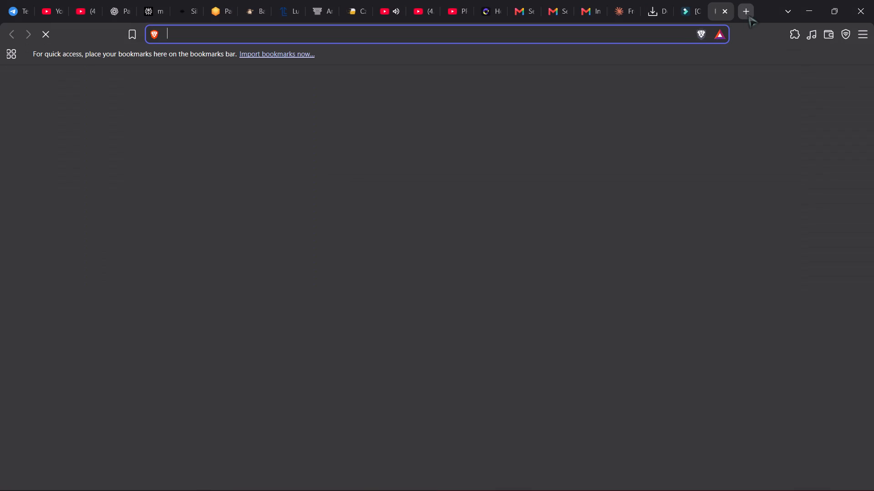
pyautogui.write('video to au')
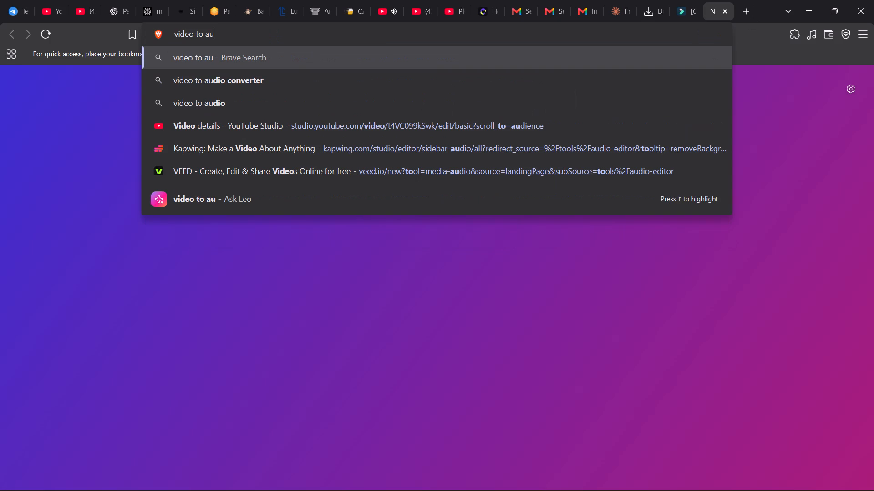
pyautogui.write('dio')
pyautogui.press('Return')
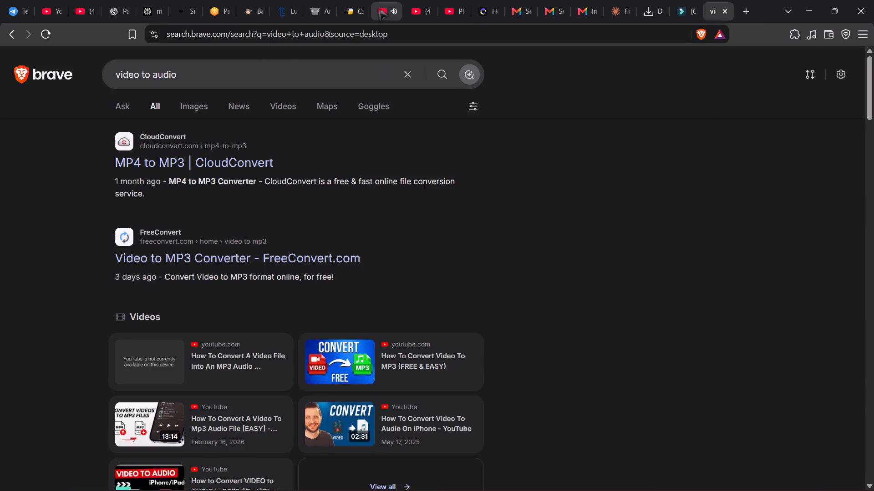
# Pause the FORGOTTEN video in its YouTube tab and return to the "video to audio" results.
pyautogui.click(378, 9)
pyautogui.click(303, 231)
pyautogui.click(712, 14)
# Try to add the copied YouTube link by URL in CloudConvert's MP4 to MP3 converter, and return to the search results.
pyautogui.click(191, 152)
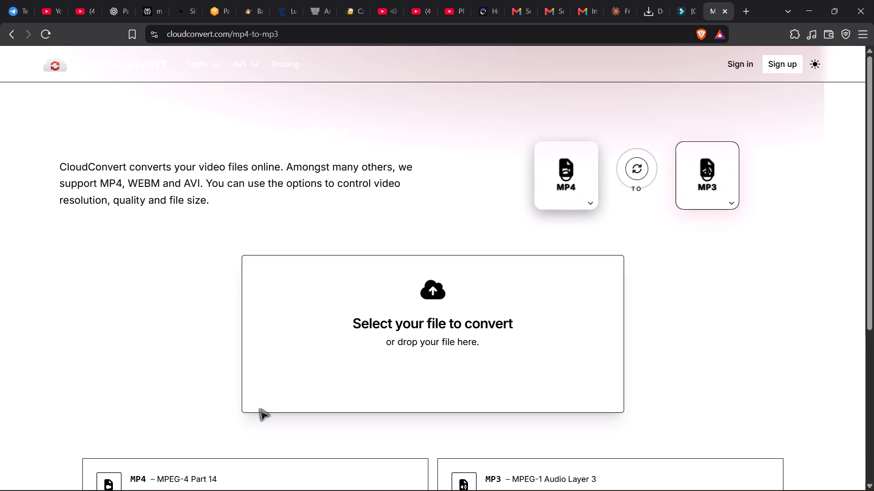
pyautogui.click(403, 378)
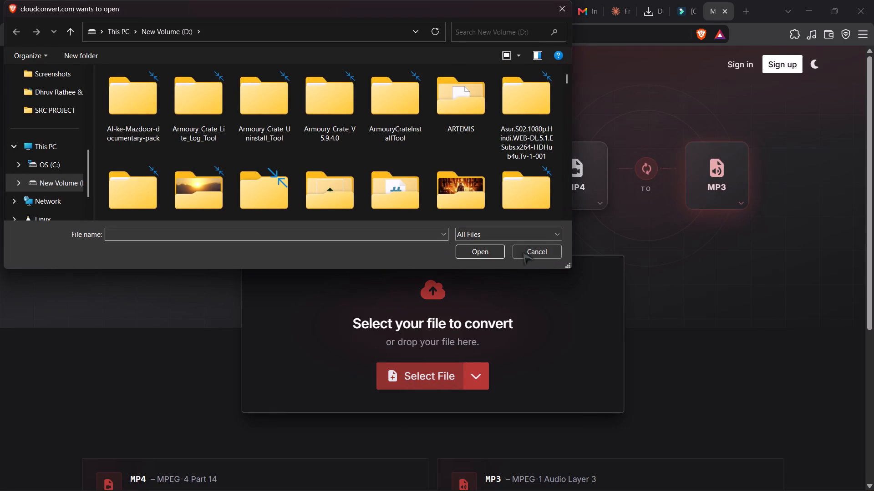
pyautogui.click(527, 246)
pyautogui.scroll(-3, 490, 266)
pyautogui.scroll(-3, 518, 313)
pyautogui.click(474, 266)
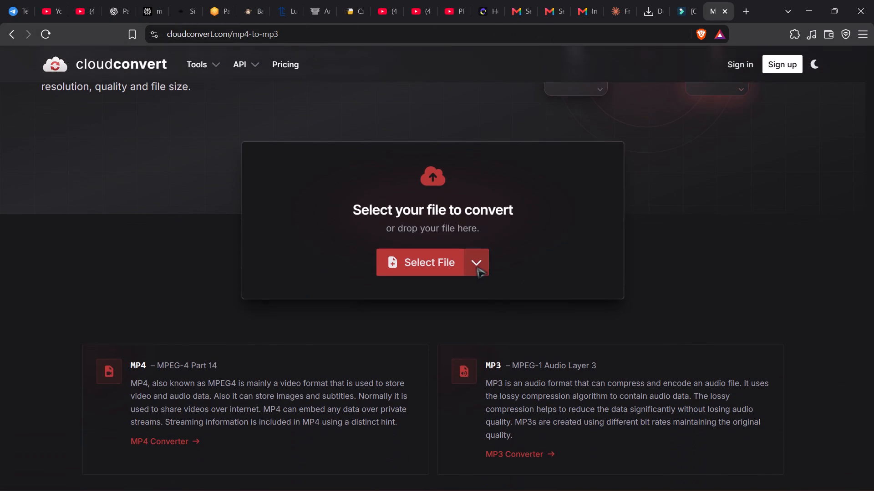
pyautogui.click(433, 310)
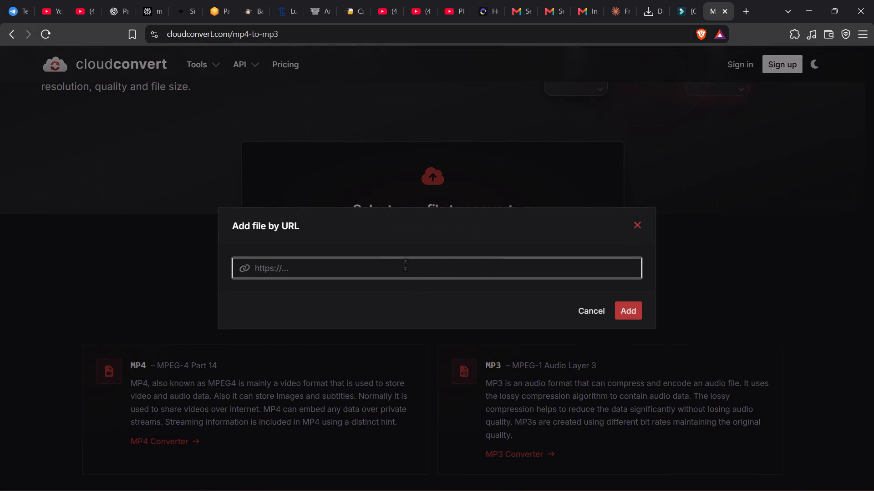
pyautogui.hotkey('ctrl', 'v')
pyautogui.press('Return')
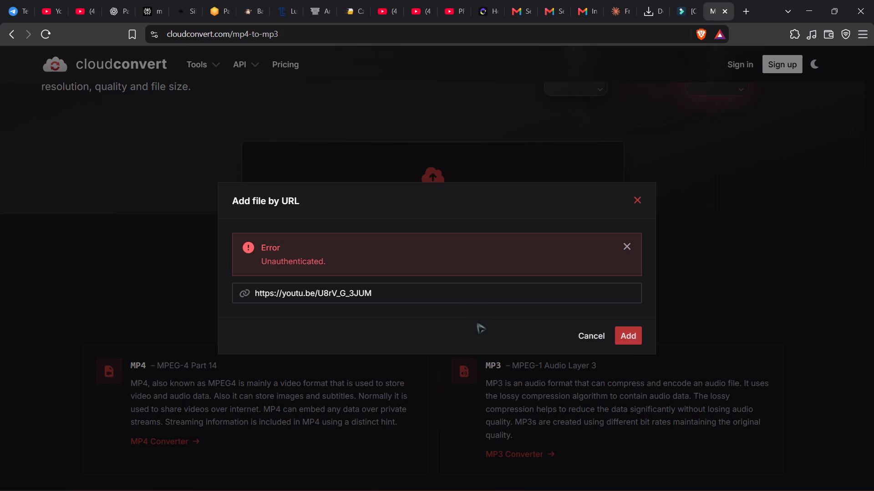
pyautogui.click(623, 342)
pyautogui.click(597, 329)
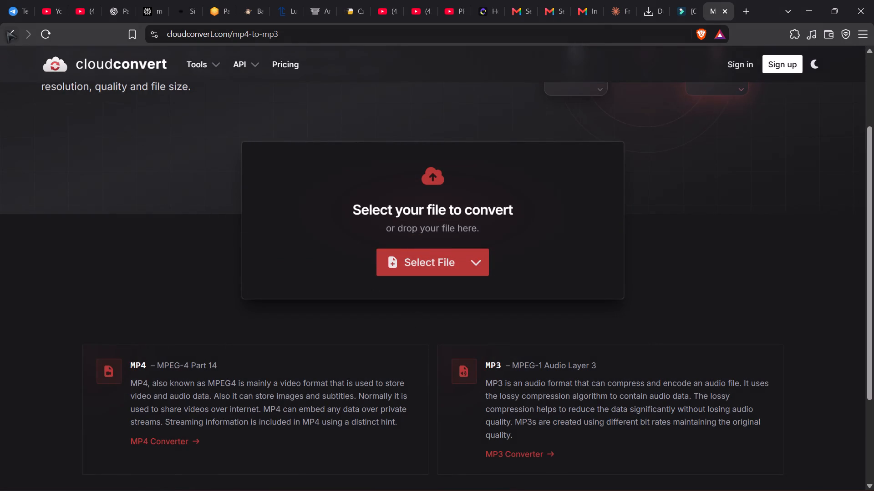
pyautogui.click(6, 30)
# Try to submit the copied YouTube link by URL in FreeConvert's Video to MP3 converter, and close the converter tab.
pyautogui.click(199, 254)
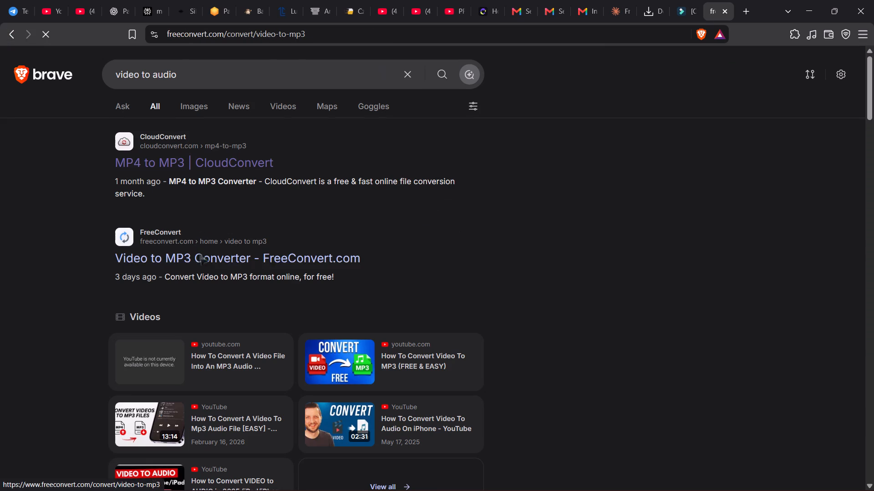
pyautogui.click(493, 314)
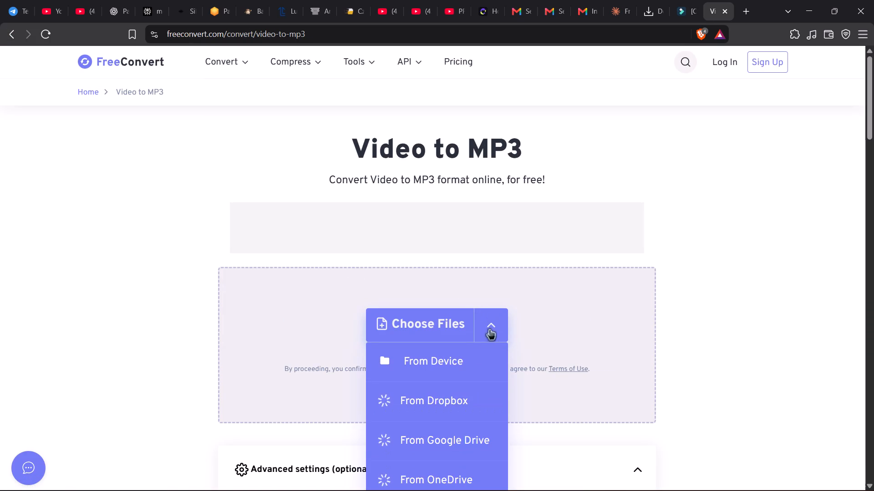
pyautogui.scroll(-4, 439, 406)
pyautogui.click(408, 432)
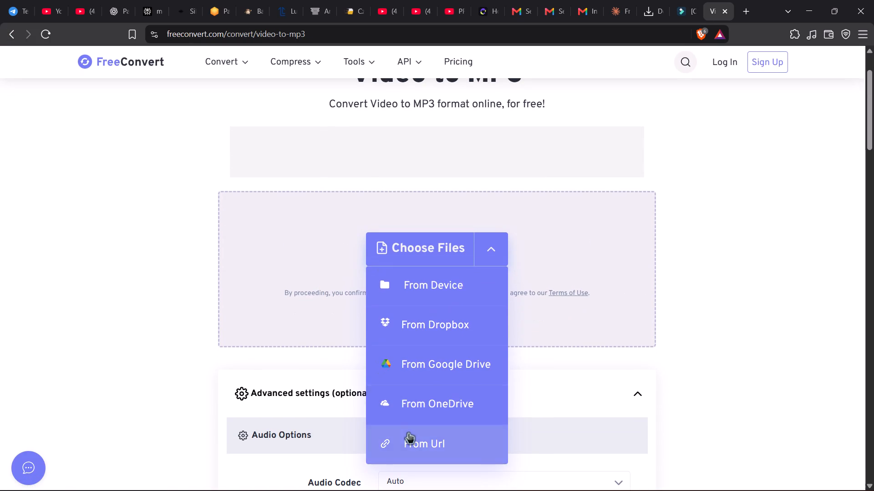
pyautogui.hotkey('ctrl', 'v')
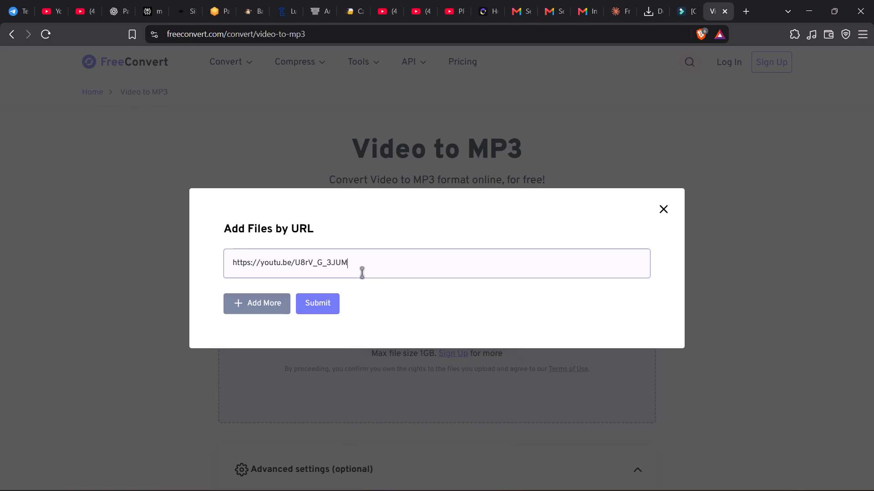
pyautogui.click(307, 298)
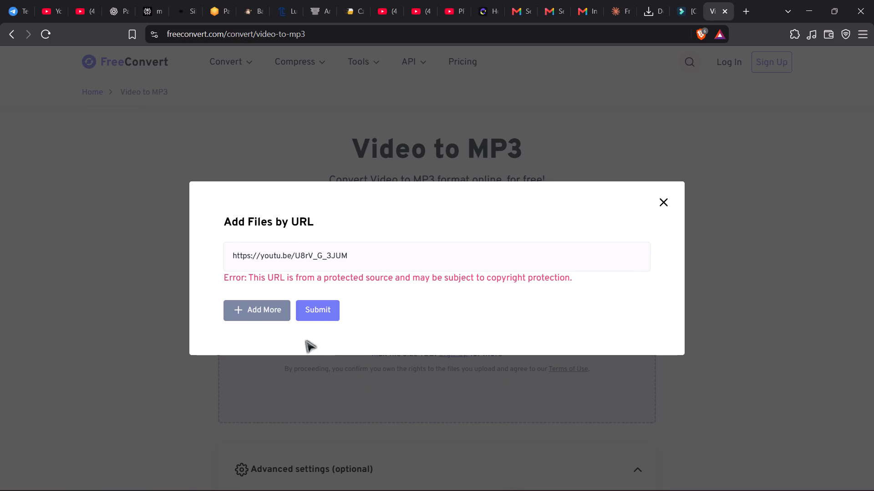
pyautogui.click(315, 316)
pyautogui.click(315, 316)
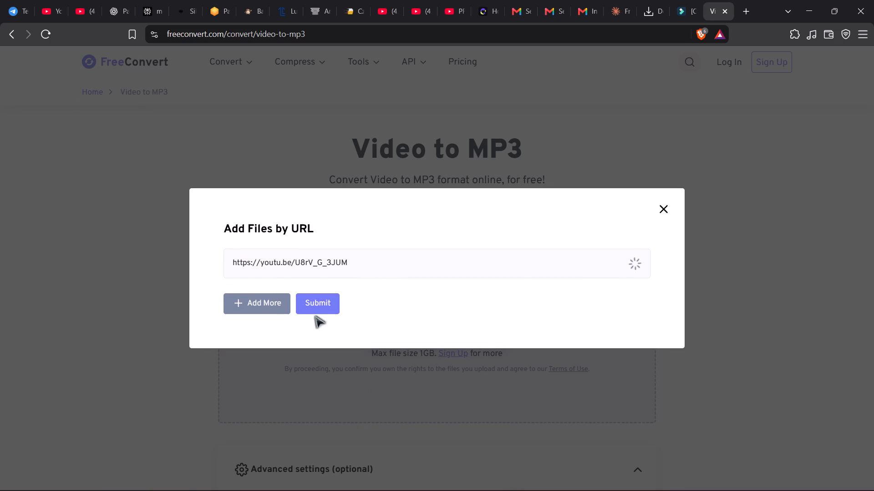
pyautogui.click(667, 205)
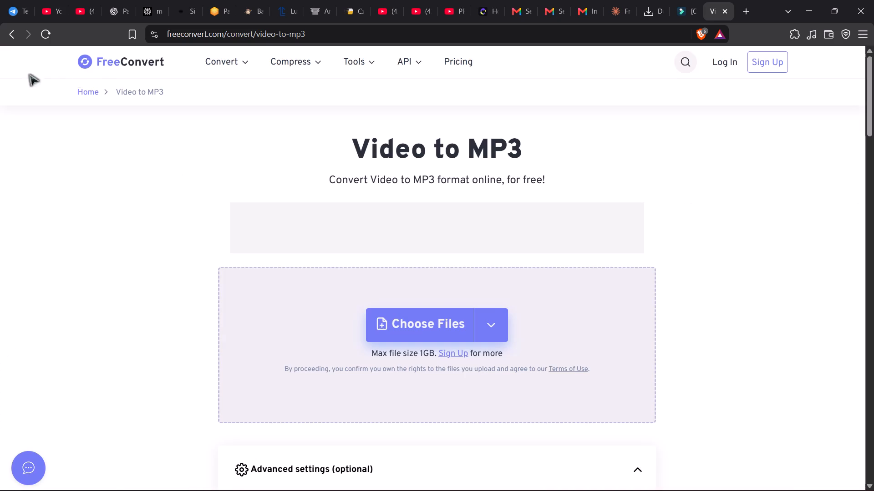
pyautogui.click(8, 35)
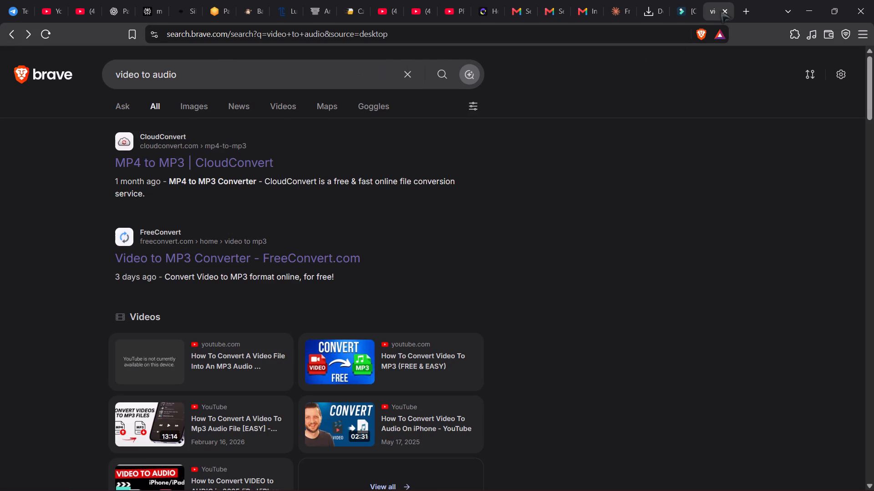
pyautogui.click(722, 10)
# Return to the YouTube tab and search for the suggested "dark background music copyright free".
pyautogui.click(406, 11)
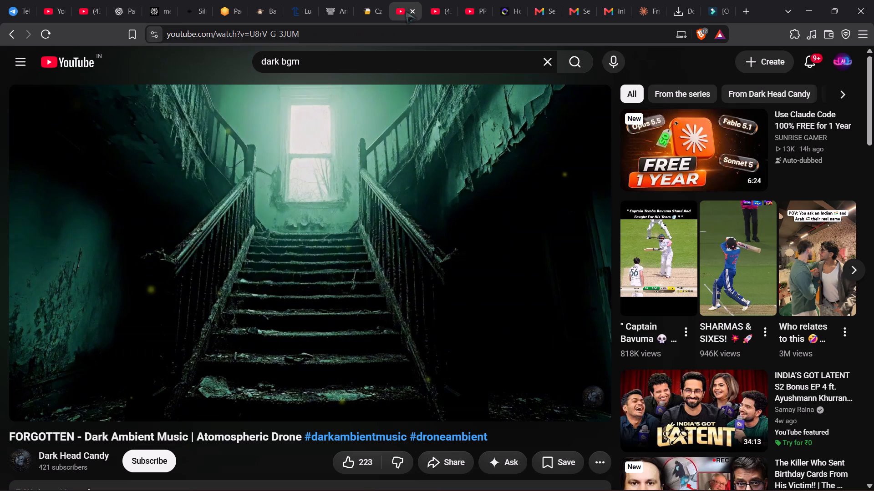
pyautogui.click(360, 71)
pyautogui.press('space')
pyautogui.write('co')
pyautogui.press('[')
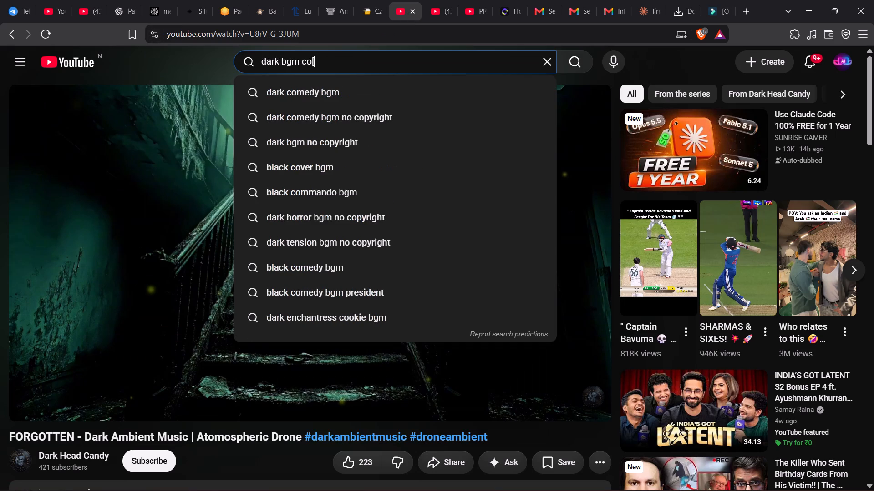
pyautogui.press('BackSpace')
pyautogui.write('py')
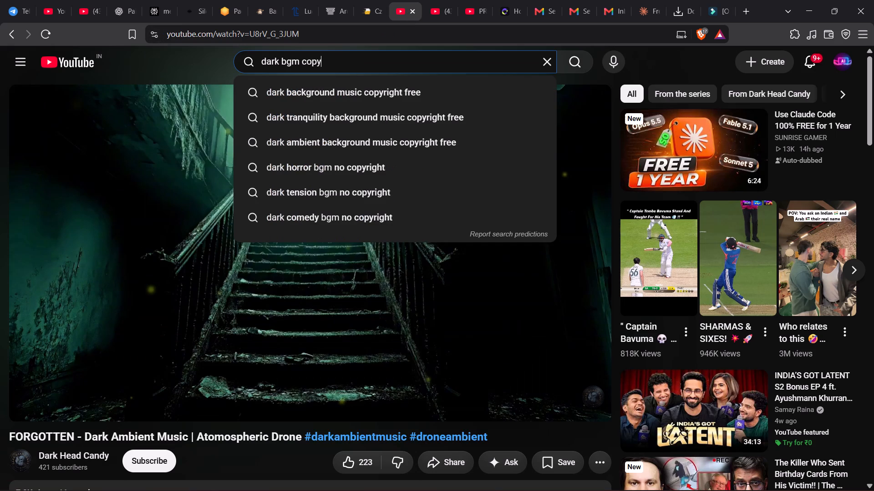
pyautogui.press('Down')
pyautogui.press('Return')
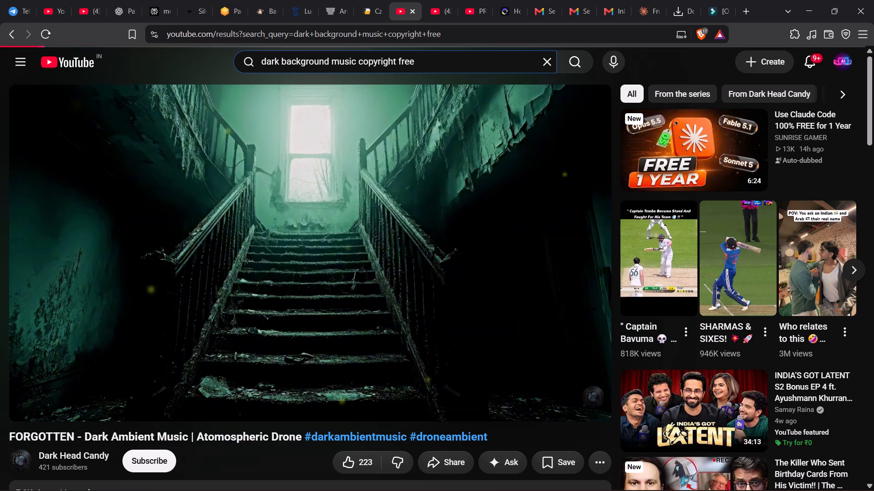
# Preview the first two tracks of Power Music Factory's Dark Ambient Music No Copyright playlist.
pyautogui.scroll(20, 361, 70)
pyautogui.scroll(20, 361, 70)
pyautogui.scroll(20, 361, 70)
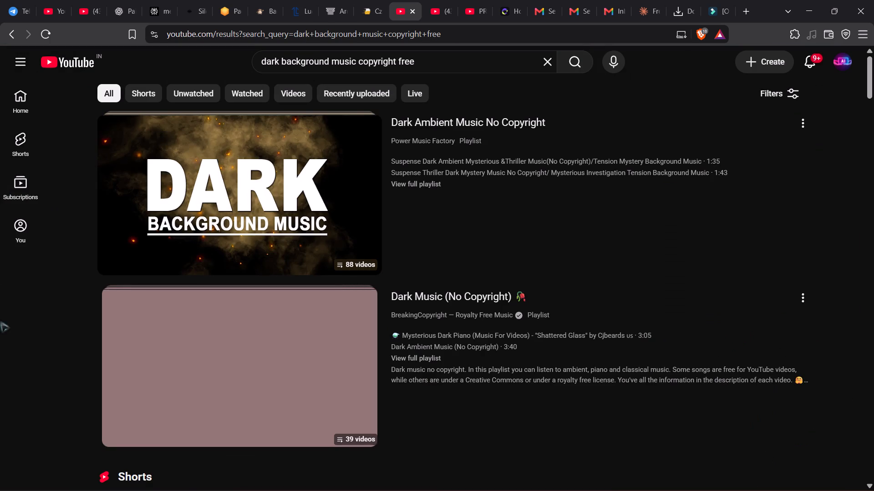
pyautogui.click(156, 204)
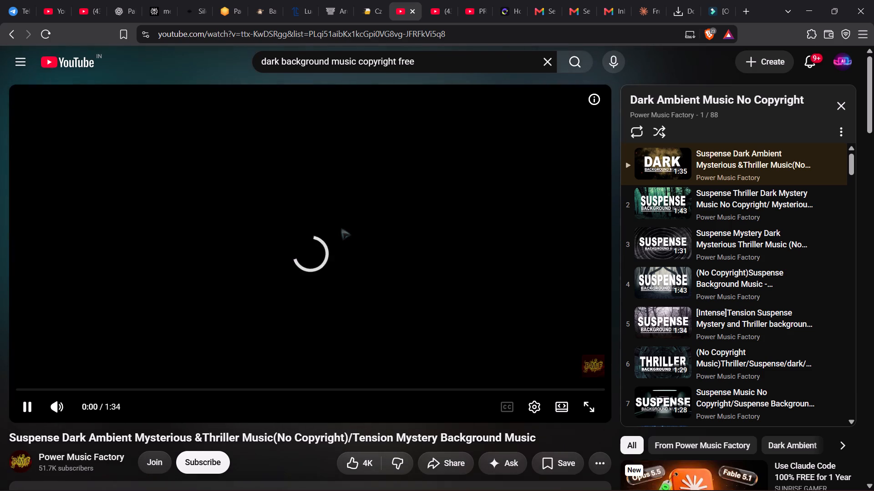
pyautogui.press('Right')
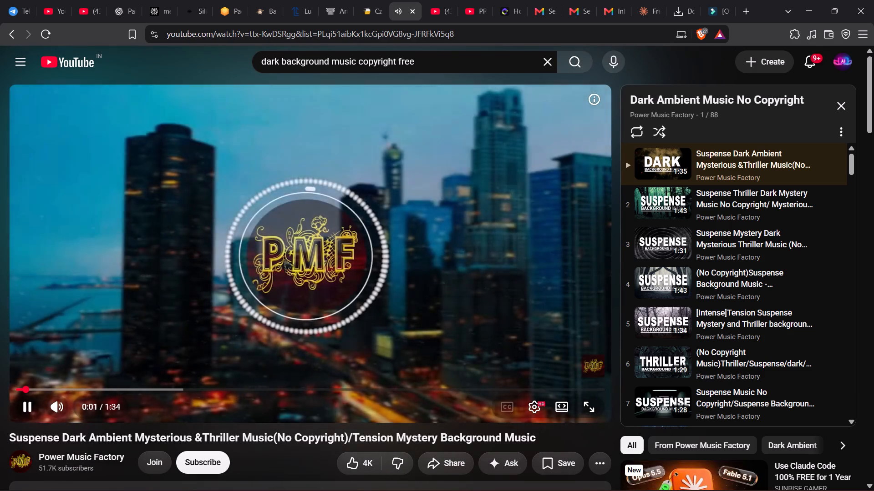
pyautogui.press('Right')
pyautogui.press('Right')
pyautogui.click(635, 200)
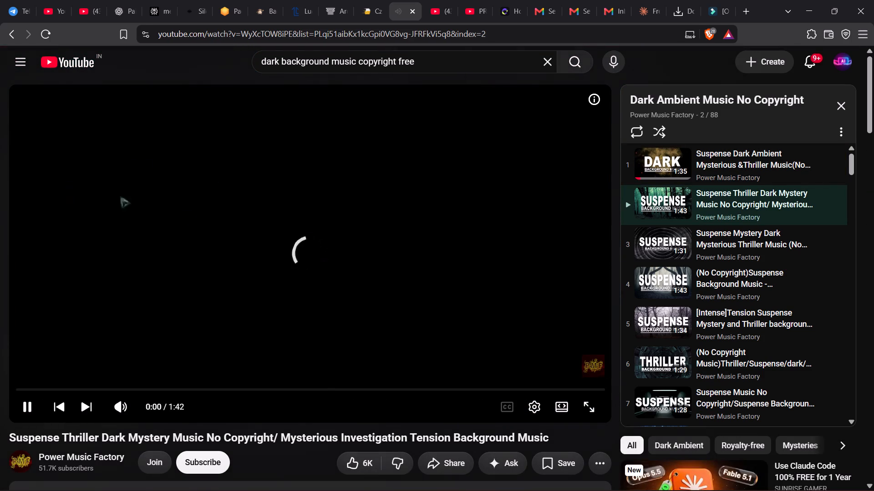
pyautogui.click(222, 236)
pyautogui.click(222, 236)
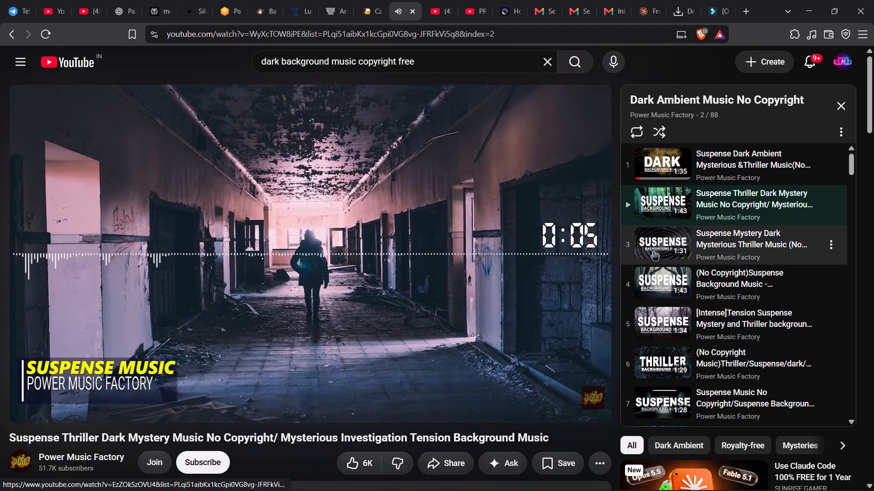
# Play the third track in the Dark Ambient Music No Copyright playlist and copy its share link.
pyautogui.click(653, 250)
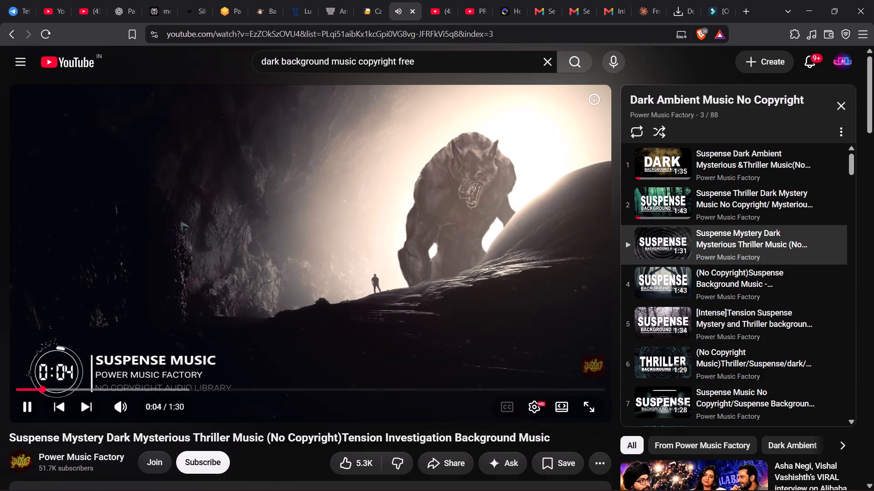
pyautogui.click(451, 461)
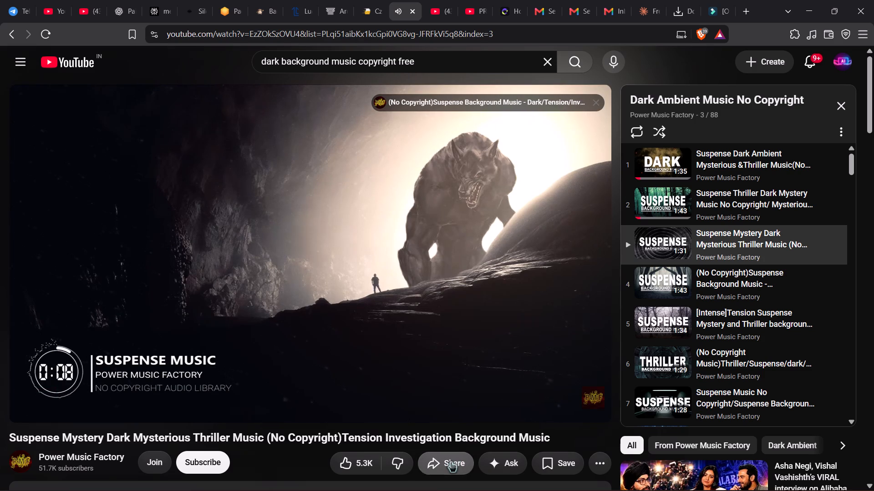
pyautogui.click(533, 332)
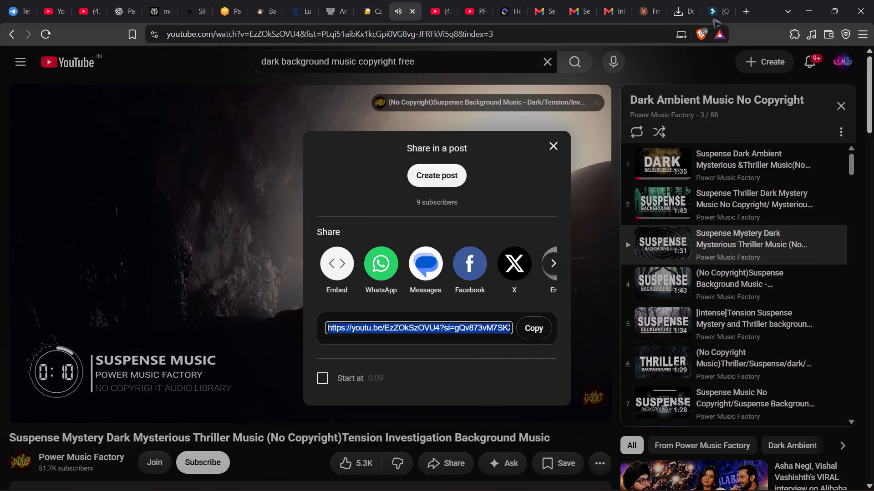
# Search for "video to audio" in a new tab and look over FreeConvert's Video to MP3 converter page.
pyautogui.click(718, 3)
pyautogui.click(738, 9)
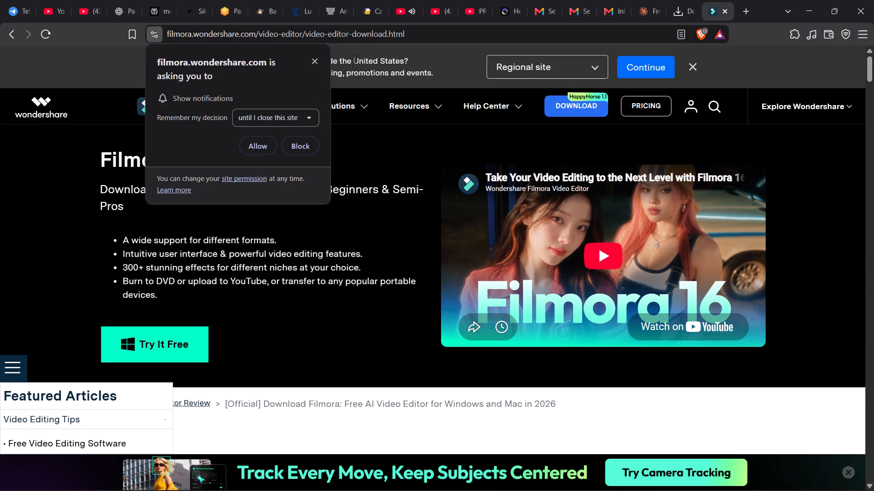
pyautogui.click(314, 57)
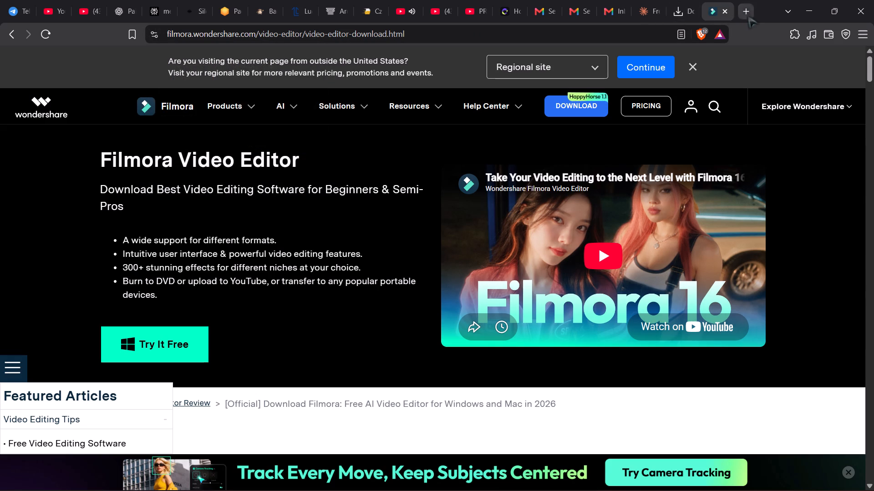
pyautogui.click(749, 14)
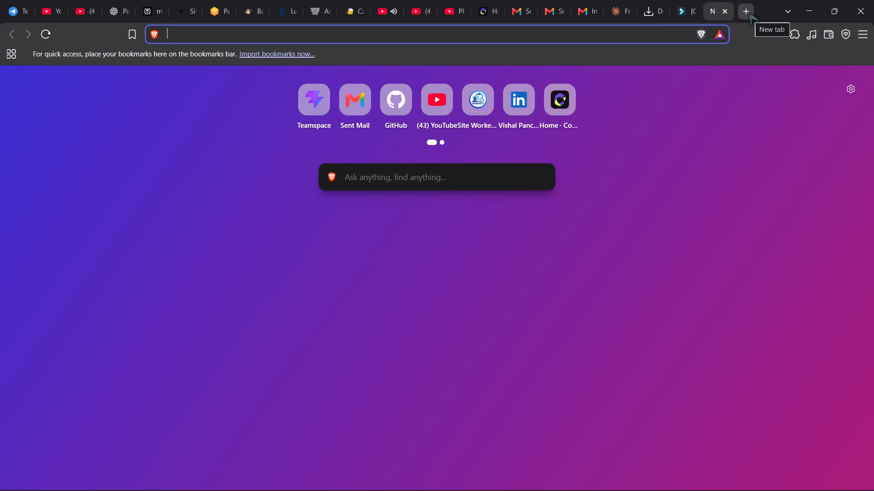
pyautogui.write('vide')
pyautogui.press('Return')
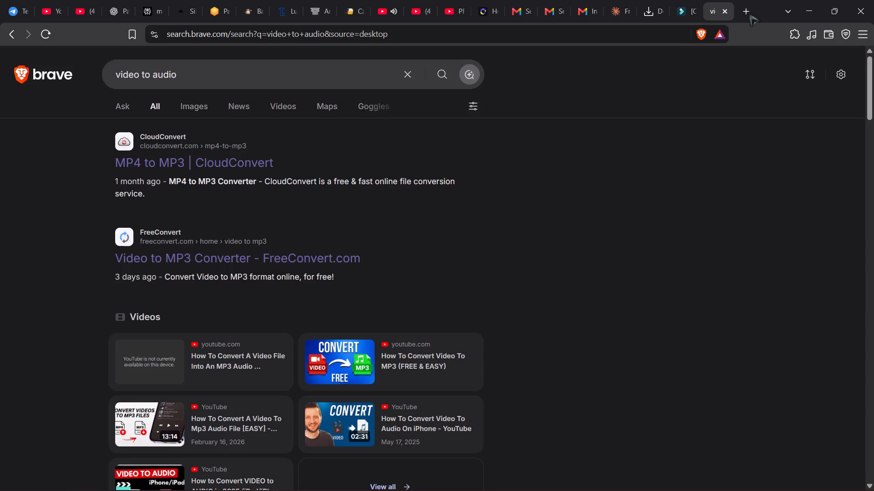
pyautogui.click(325, 255)
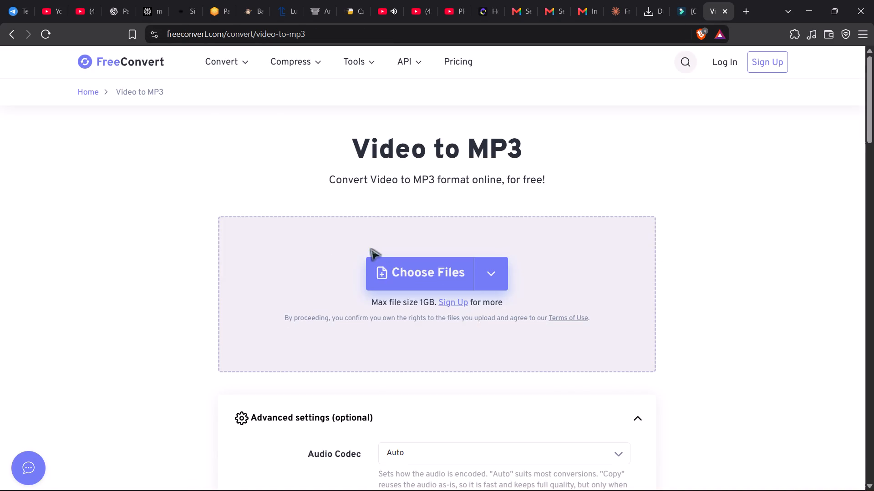
pyautogui.scroll(-2, 479, 358)
pyautogui.scroll(-20, 417, 436)
pyautogui.scroll(-20, 417, 436)
pyautogui.scroll(-20, 417, 436)
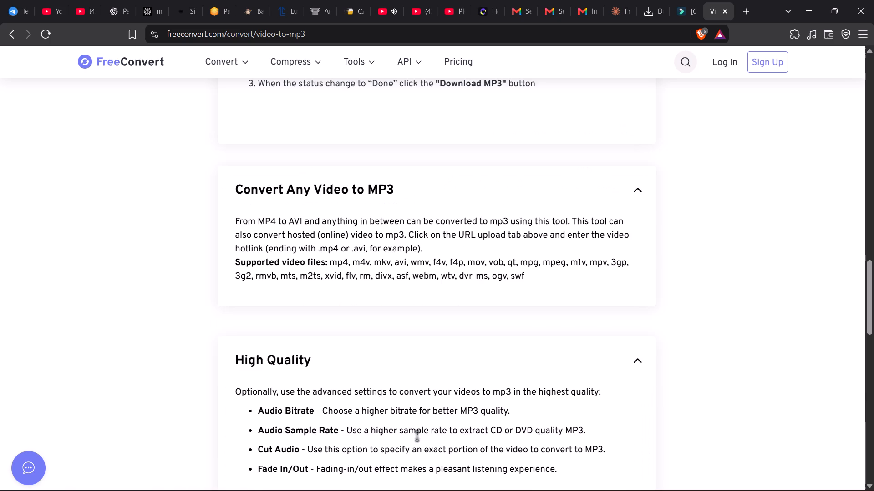
pyautogui.scroll(12, 427, 392)
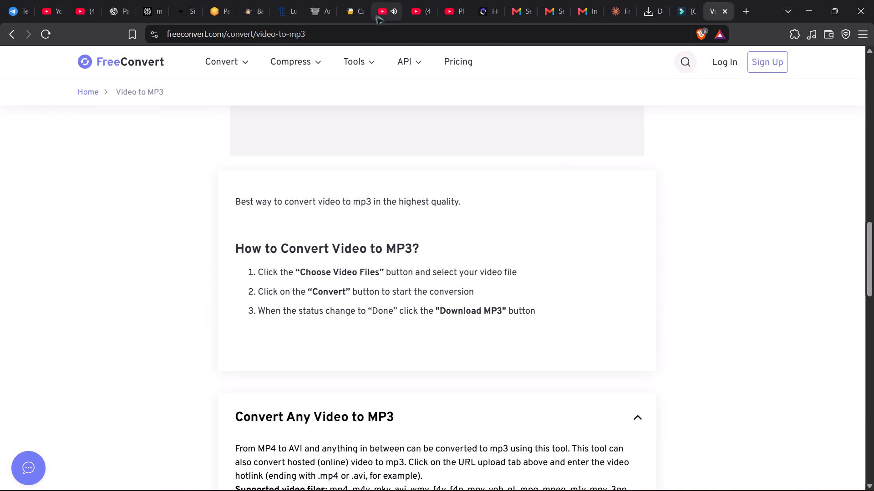
# Close the share dialog in the YouTube tab and return to the FreeConvert tab.
pyautogui.click(375, 14)
pyautogui.click(63, 126)
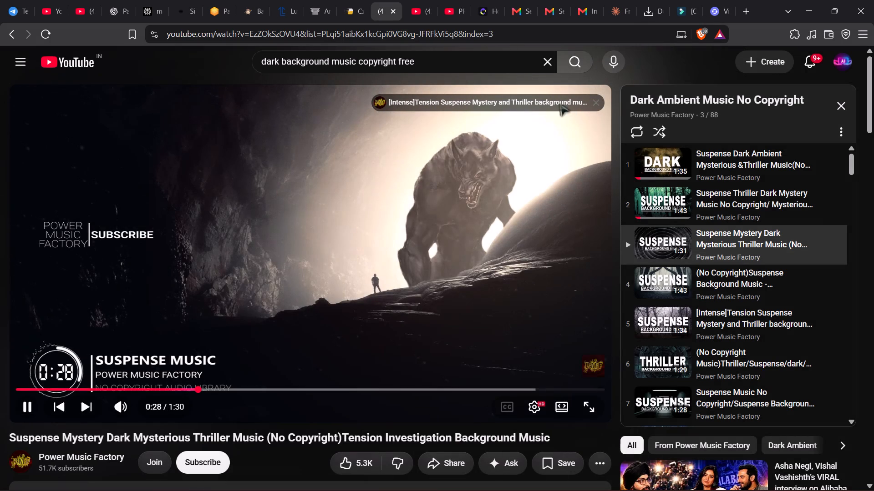
pyautogui.click(710, 11)
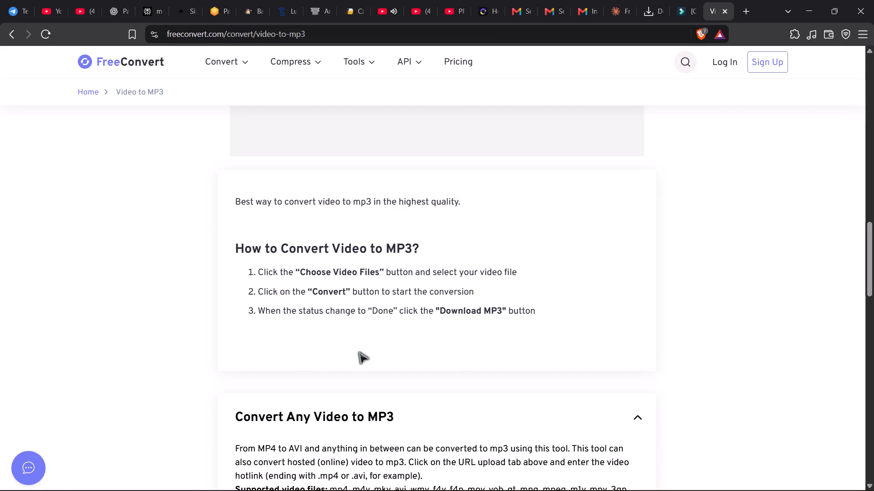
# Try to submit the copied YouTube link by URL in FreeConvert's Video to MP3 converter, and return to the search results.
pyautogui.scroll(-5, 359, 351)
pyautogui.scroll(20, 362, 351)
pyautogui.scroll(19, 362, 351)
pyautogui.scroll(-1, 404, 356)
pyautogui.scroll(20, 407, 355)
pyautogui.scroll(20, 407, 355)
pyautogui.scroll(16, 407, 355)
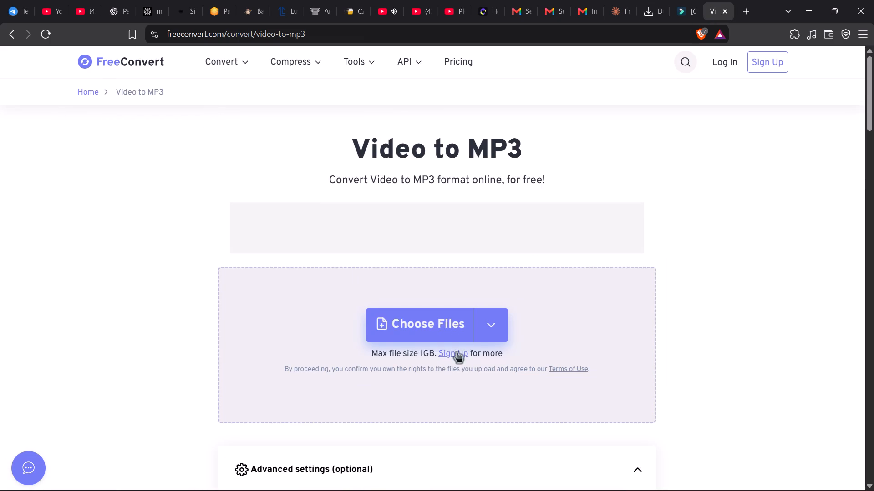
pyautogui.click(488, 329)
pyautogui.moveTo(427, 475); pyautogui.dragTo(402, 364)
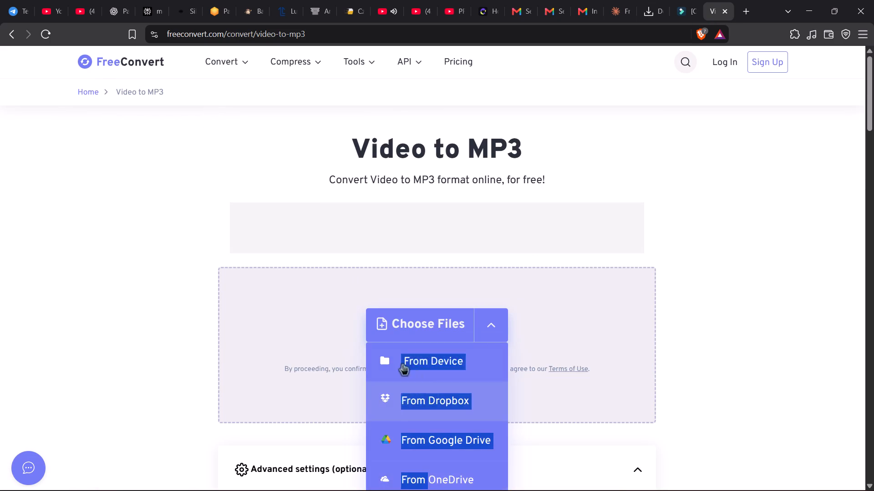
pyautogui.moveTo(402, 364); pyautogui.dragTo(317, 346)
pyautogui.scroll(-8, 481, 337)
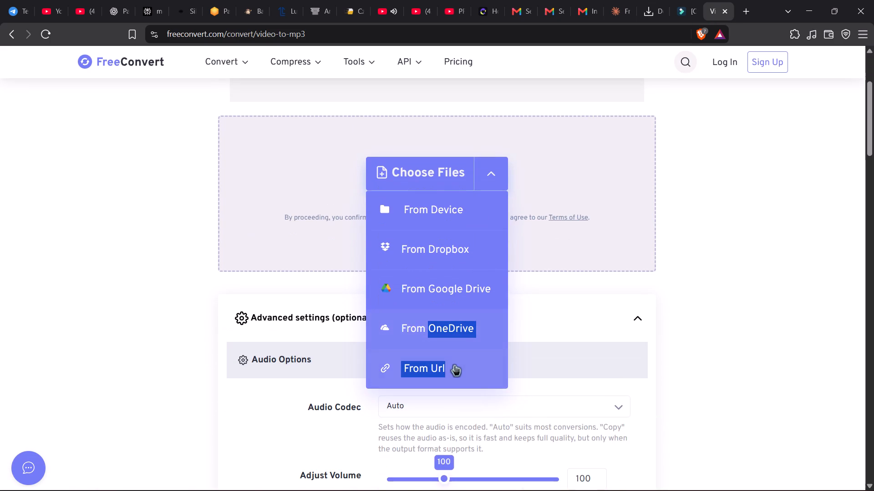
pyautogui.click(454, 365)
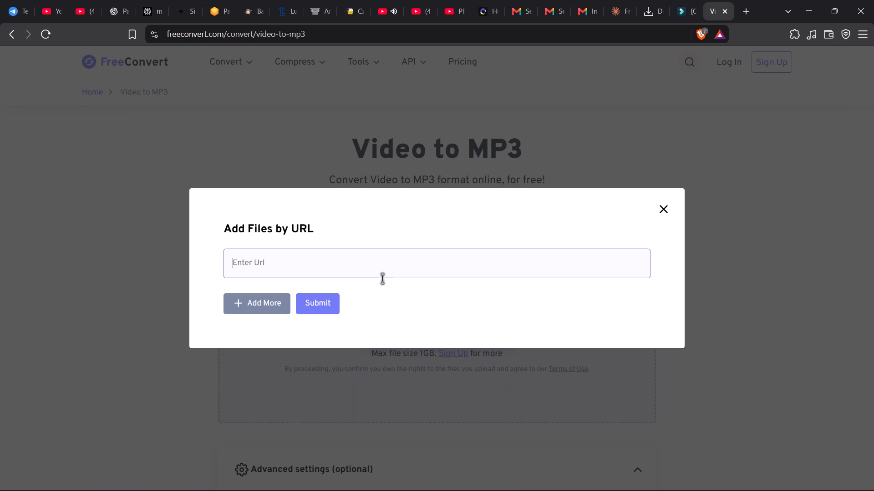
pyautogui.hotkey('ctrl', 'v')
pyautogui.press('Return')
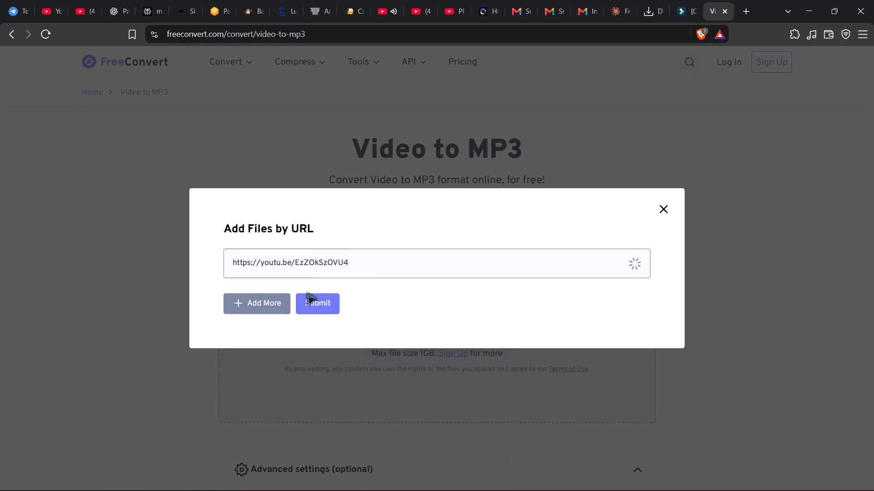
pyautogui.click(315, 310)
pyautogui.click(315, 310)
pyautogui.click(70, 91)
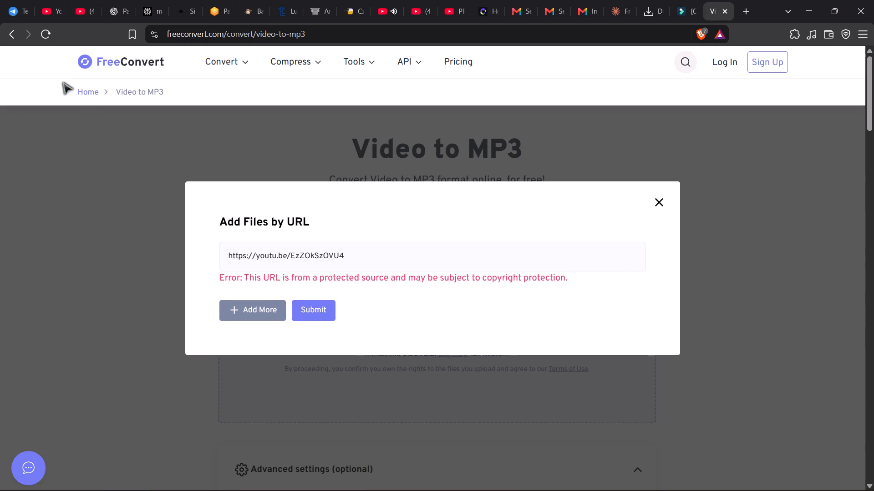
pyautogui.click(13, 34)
# Search for "video to audio free" and open HappyScribe's Video to Audio Converter.
pyautogui.click(252, 81)
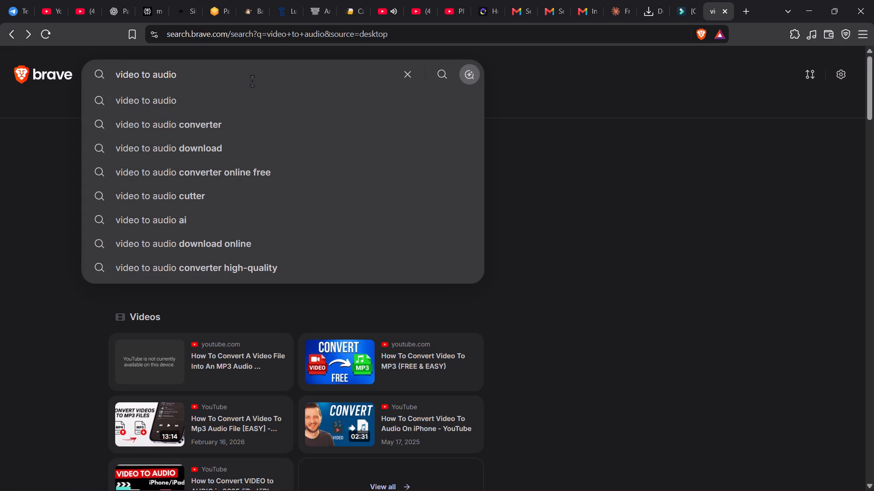
pyautogui.press('space')
pyautogui.write('free')
pyautogui.press('Return')
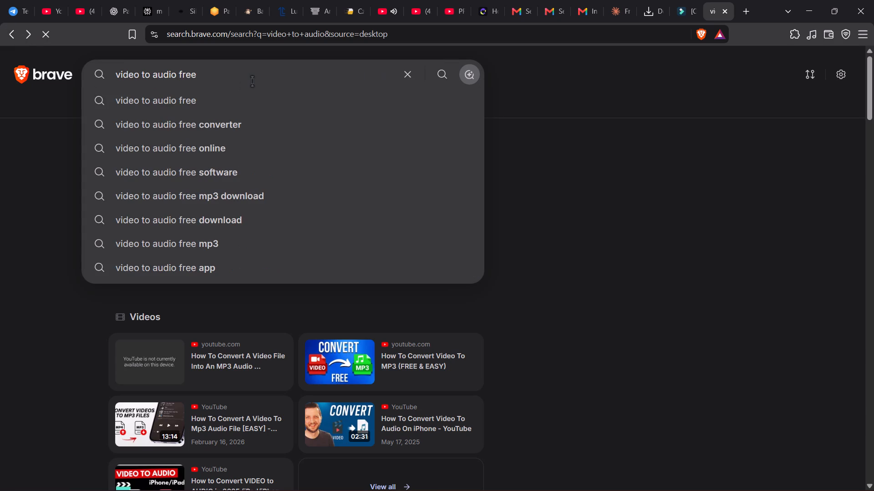
pyautogui.click(0, 319)
pyautogui.click(142, 254)
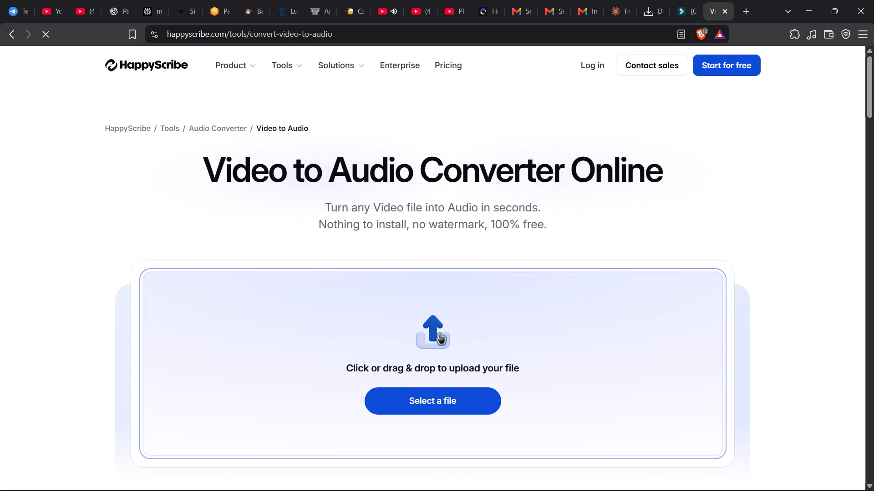
# Examine HappyScribe's converter page and its file upload option, then return to the search results without choosing a file.
pyautogui.scroll(-10, 486, 406)
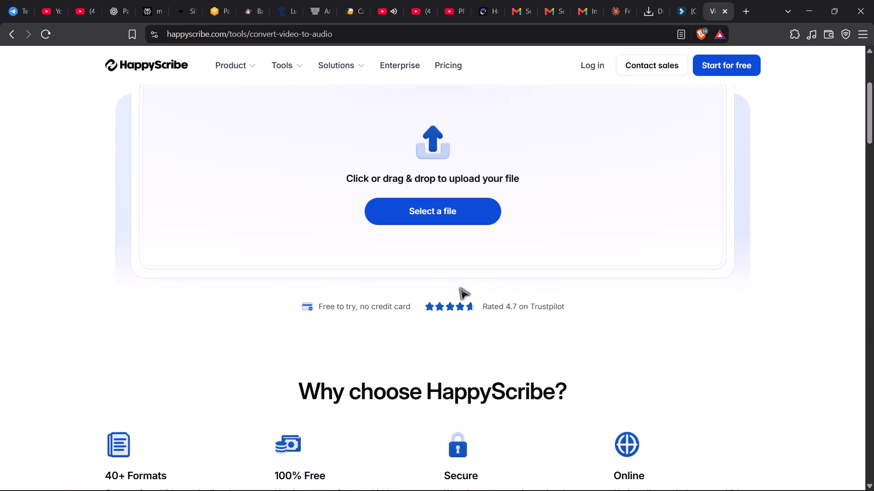
pyautogui.click(437, 211)
pyautogui.scroll(-20, 432, 219)
pyautogui.scroll(-2, 432, 219)
pyautogui.scroll(3, 411, 221)
pyautogui.scroll(-2, 411, 221)
pyautogui.click(542, 239)
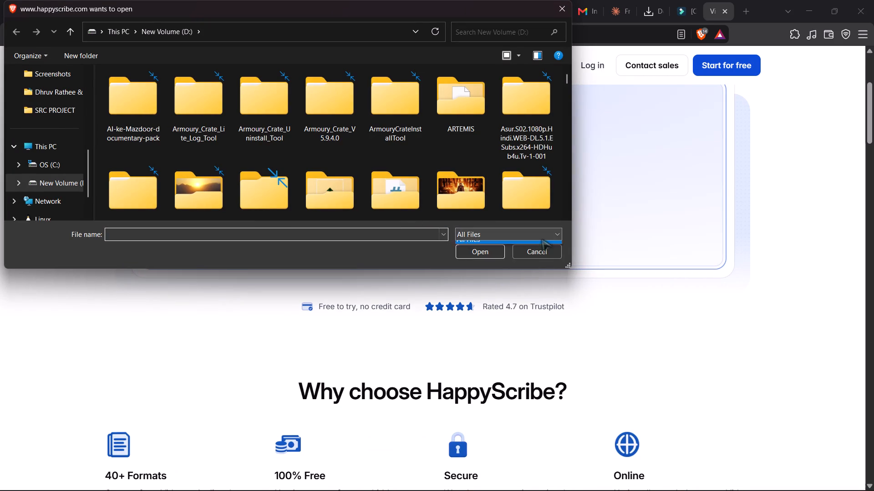
pyautogui.click(534, 245)
pyautogui.click(536, 250)
pyautogui.scroll(5, 494, 265)
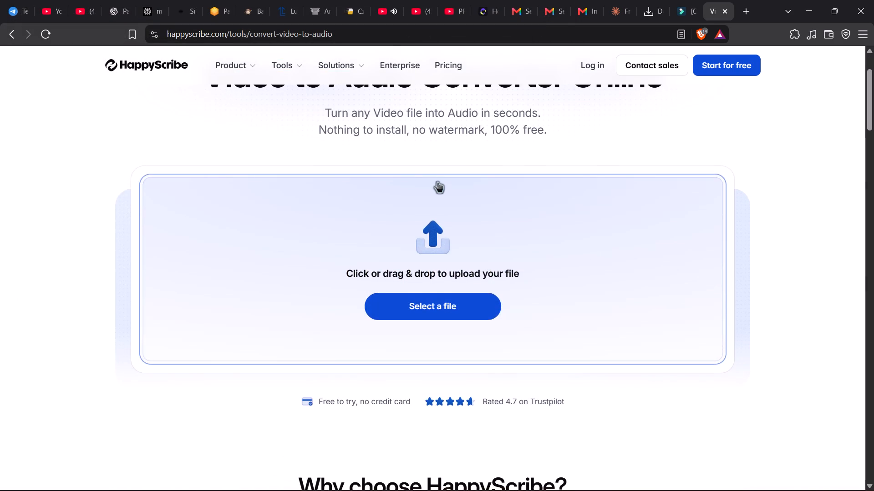
pyautogui.scroll(16, 437, 181)
pyautogui.scroll(15, 437, 181)
pyautogui.scroll(-20, 437, 181)
pyautogui.scroll(-20, 437, 181)
pyautogui.scroll(-8, 437, 181)
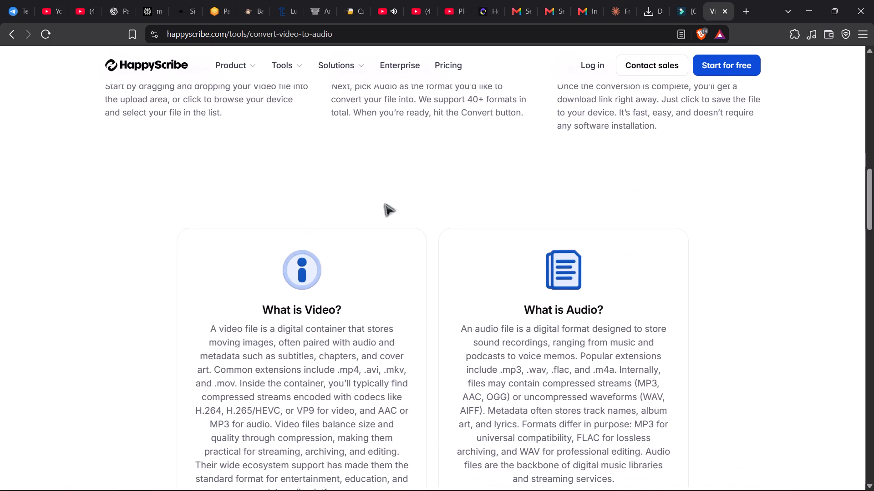
pyautogui.scroll(-6, 385, 204)
pyautogui.click(11, 28)
# Search for "video to audio free by url" and open Audio Transcriber AI's Video to MP3 converter.
pyautogui.click(253, 85)
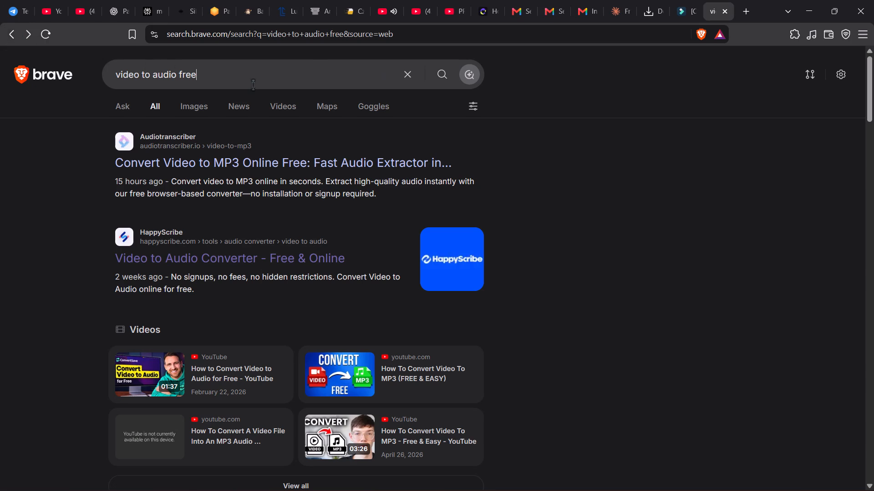
pyautogui.press('space')
pyautogui.write('by')
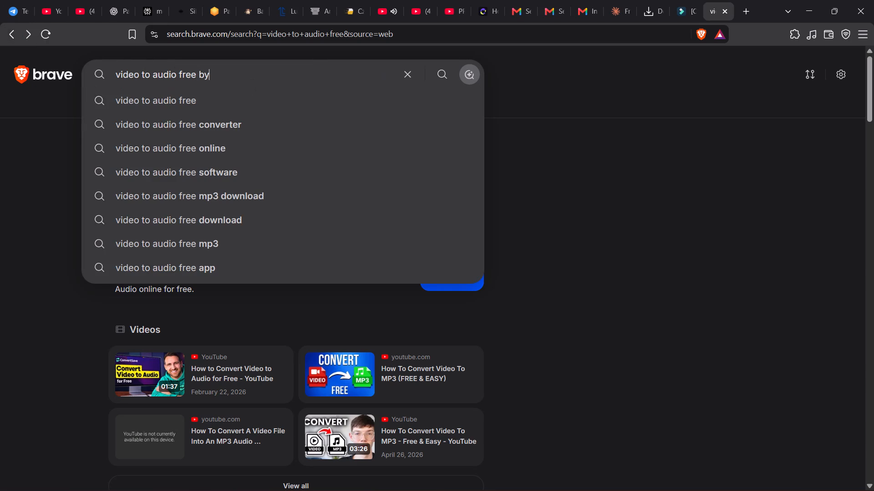
pyautogui.press('space')
pyautogui.write('url')
pyautogui.press('Return')
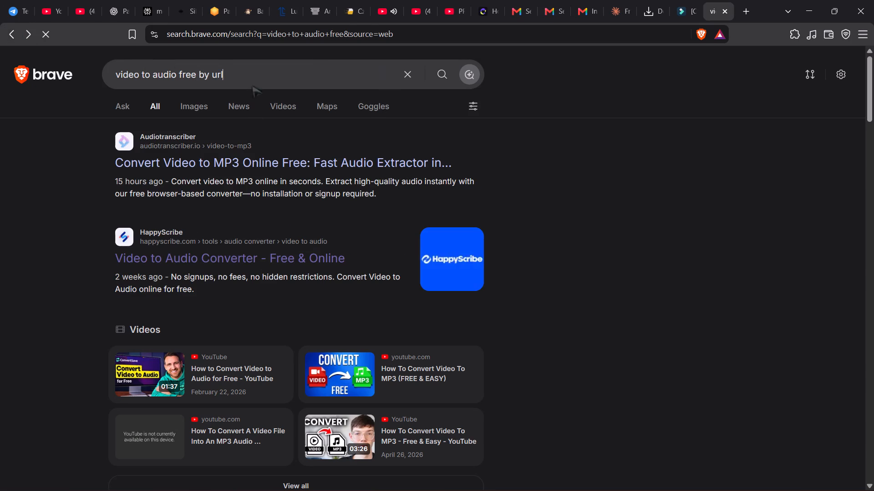
pyautogui.click(201, 253)
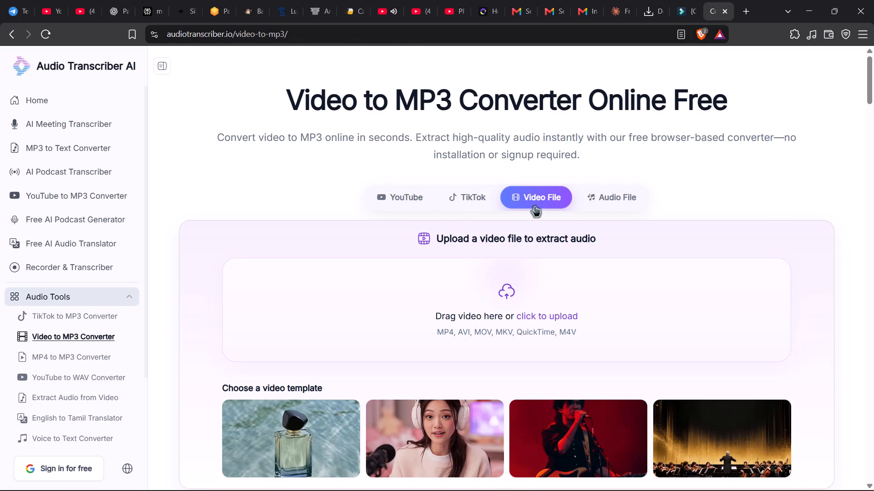
# Try to extract an MP3 from the copied YouTube link in Audio Transcriber AI's YouTube to MP3 converter, attempting it twice.
pyautogui.click(412, 205)
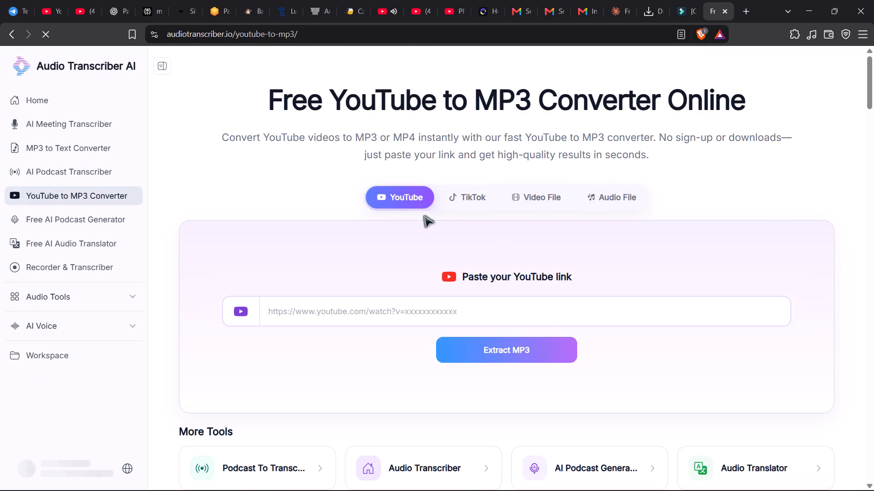
pyautogui.click(420, 313)
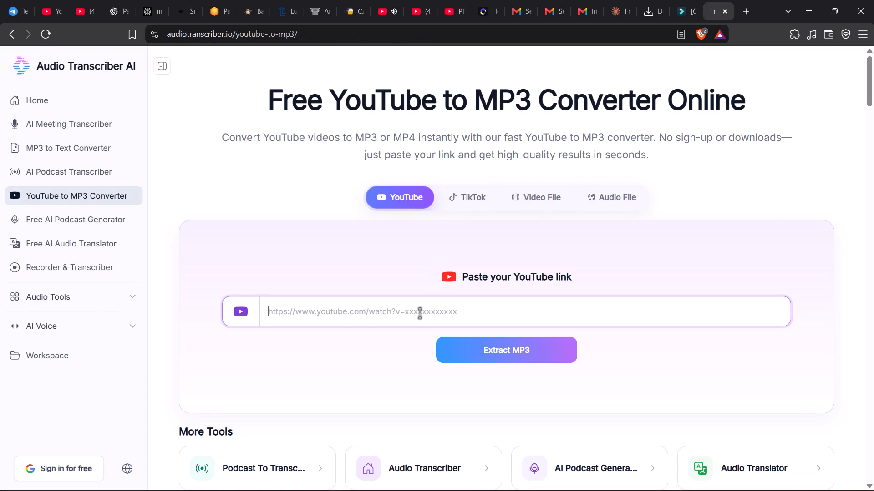
pyautogui.hotkey('ctrl', 'v')
pyautogui.click(457, 351)
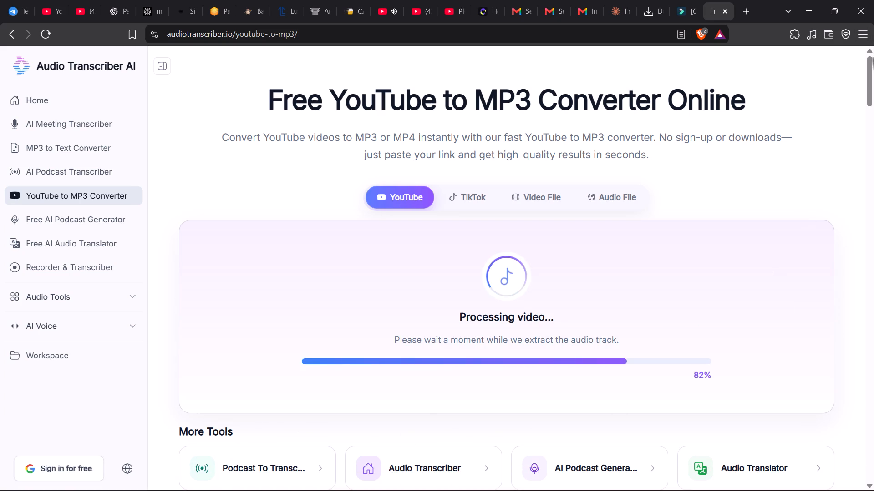
pyautogui.moveTo(873, 61); pyautogui.dragTo(869, 78)
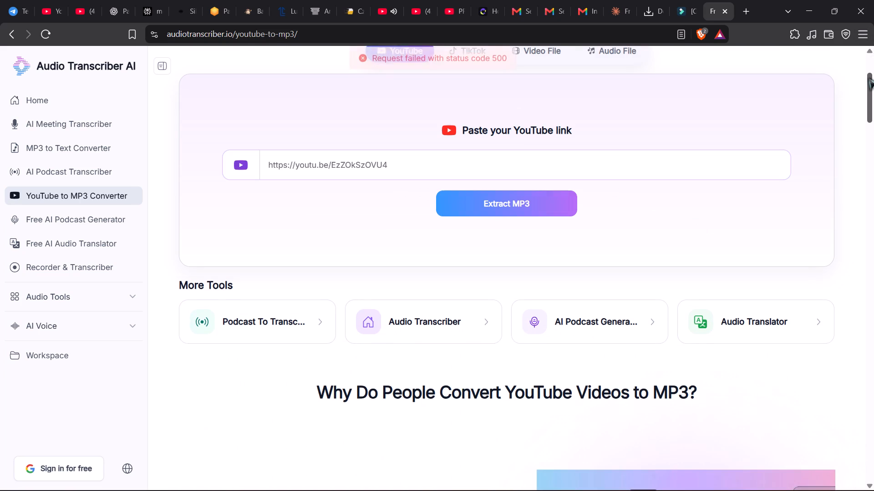
pyautogui.moveTo(869, 78); pyautogui.dragTo(868, 77)
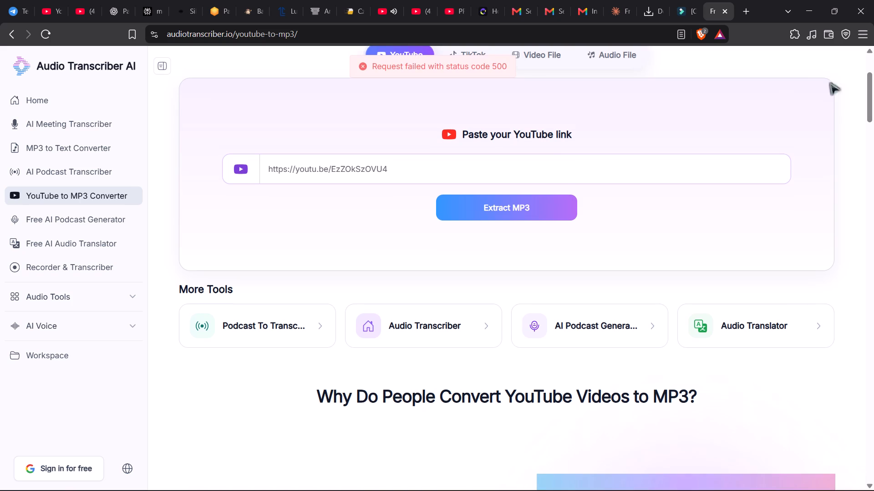
pyautogui.click(536, 204)
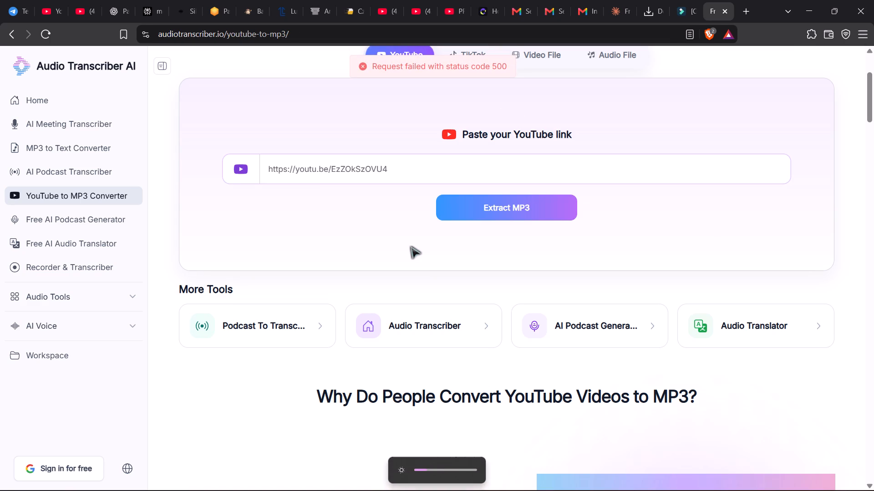
# Examine the rest of Audio Transcriber AI's YouTube to MP3 page, then return to the "video to audio free by url" search results.
pyautogui.scroll(-3, 449, 290)
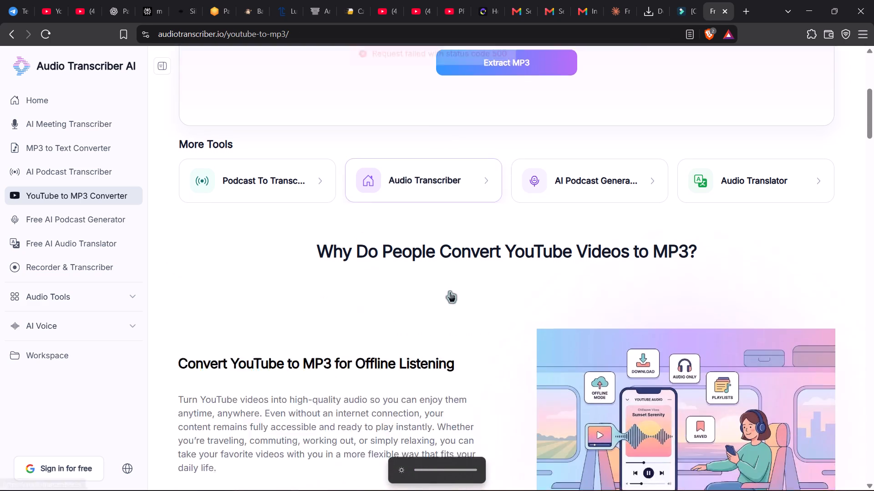
pyautogui.scroll(-1, 450, 291)
pyautogui.scroll(3, 450, 291)
pyautogui.scroll(-9, 450, 291)
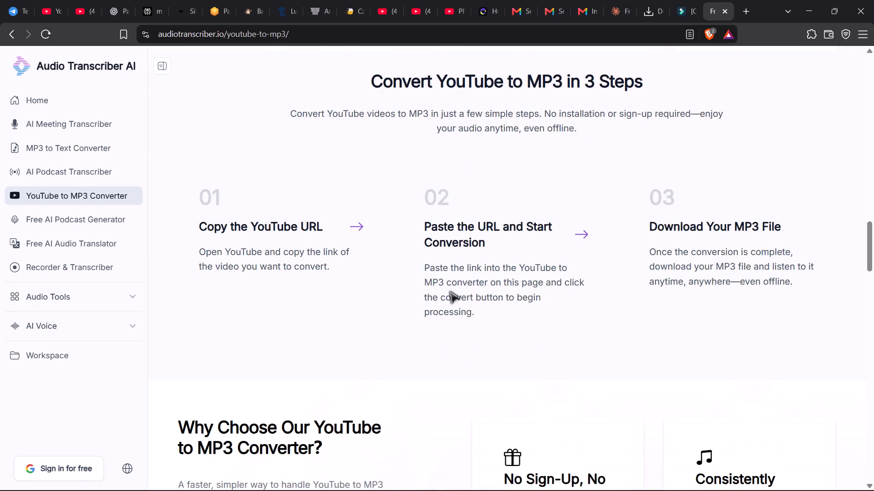
pyautogui.scroll(-1, 450, 291)
pyautogui.scroll(-1, 365, 169)
pyautogui.click(10, 38)
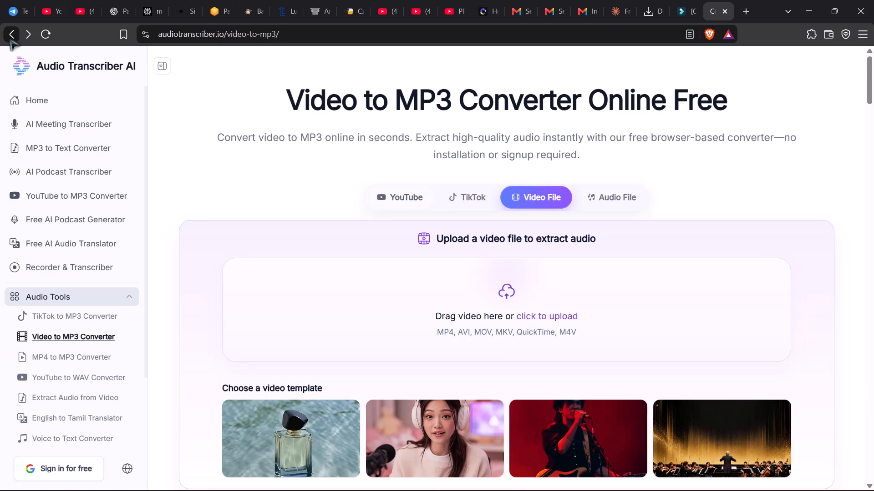
pyautogui.click(10, 38)
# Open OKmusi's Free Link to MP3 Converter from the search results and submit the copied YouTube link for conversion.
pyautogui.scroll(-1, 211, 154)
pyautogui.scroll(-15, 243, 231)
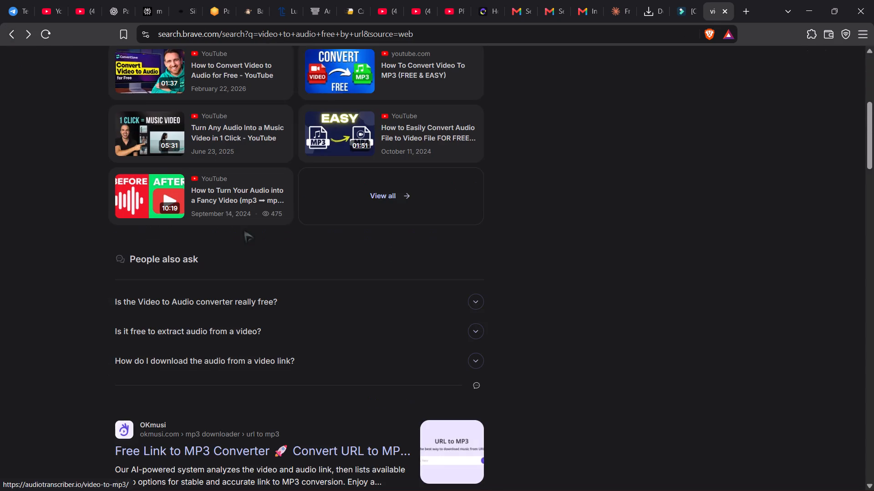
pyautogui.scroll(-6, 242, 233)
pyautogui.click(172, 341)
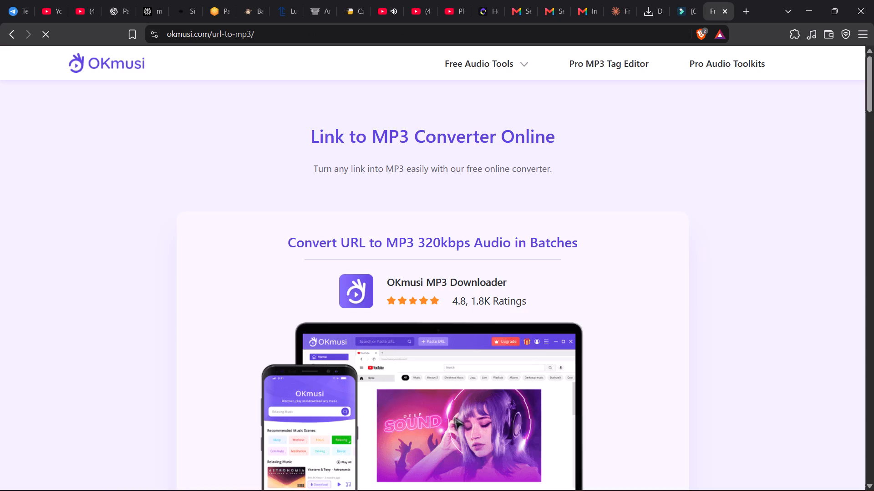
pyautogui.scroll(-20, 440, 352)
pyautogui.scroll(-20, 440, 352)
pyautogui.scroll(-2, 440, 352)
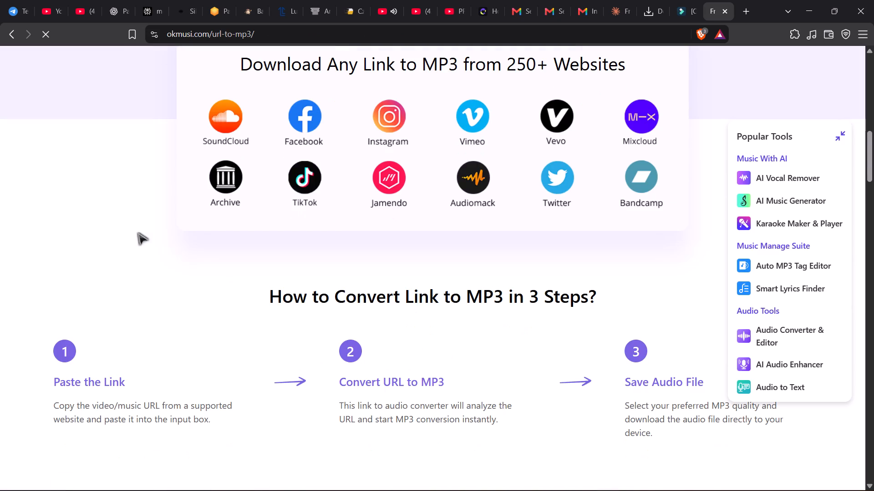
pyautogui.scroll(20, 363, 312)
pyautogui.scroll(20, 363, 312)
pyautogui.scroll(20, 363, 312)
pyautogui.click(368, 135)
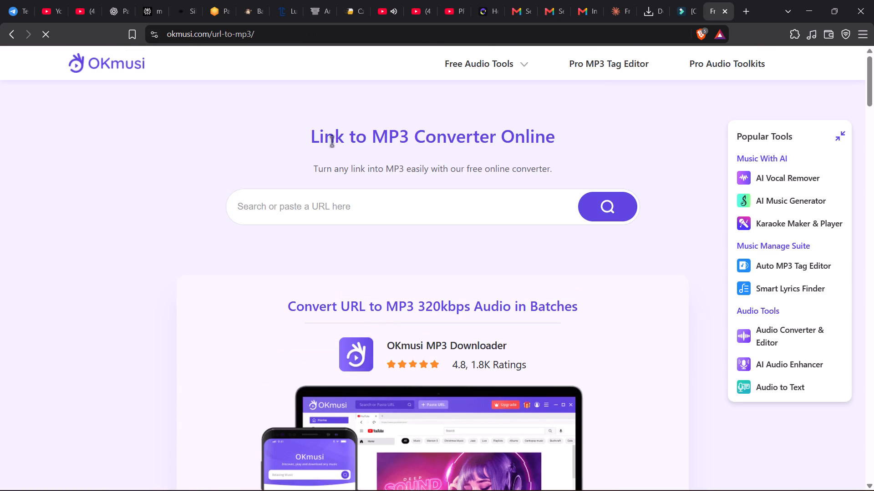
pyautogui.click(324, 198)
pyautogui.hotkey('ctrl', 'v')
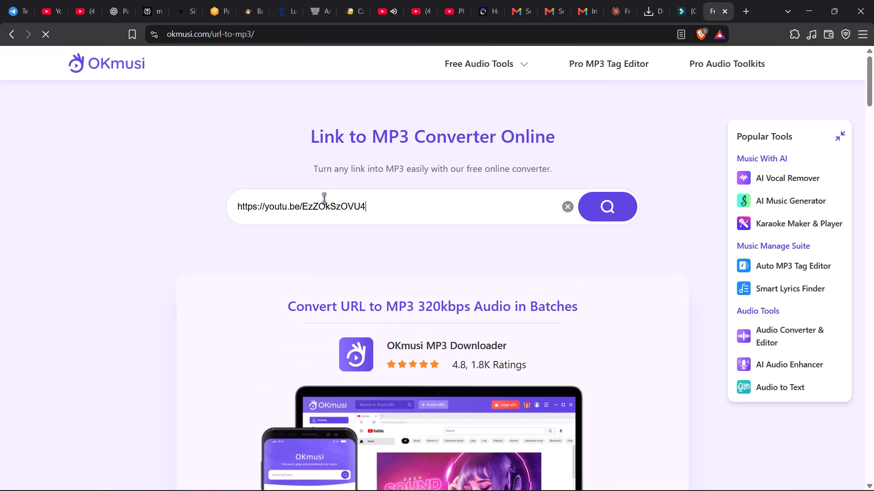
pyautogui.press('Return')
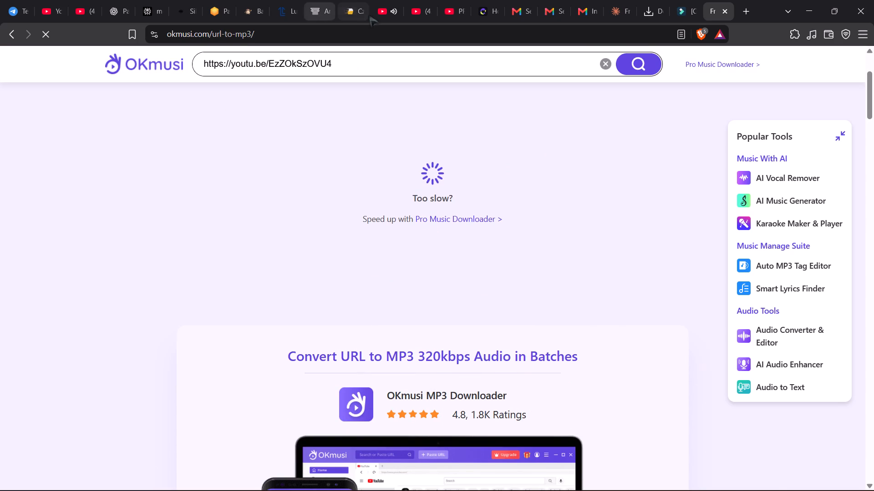
# Pause the YouTube video playing in another tab and return to the OKmusi converter.
pyautogui.click(377, 14)
pyautogui.click(327, 215)
pyautogui.click(711, 11)
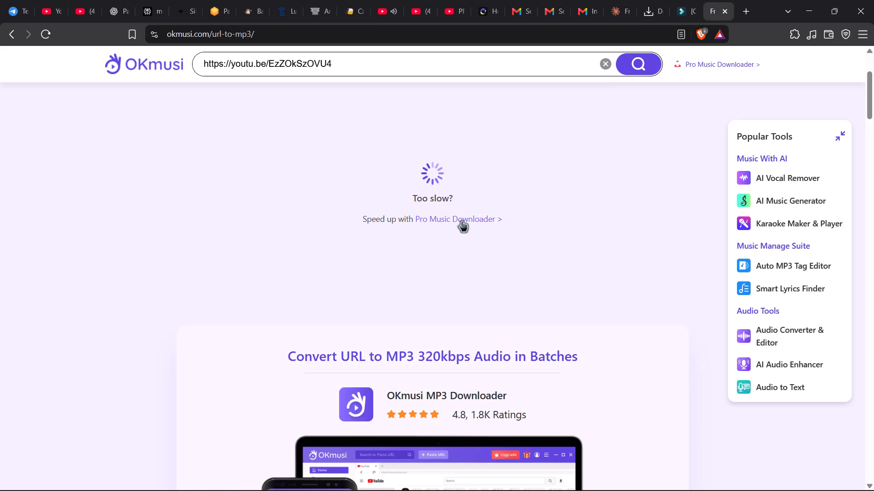
# Examine OKmusi's supported websites and its link-to-MP3 instructions while the link is processed, then return to the converter's result.
pyautogui.click(334, 228)
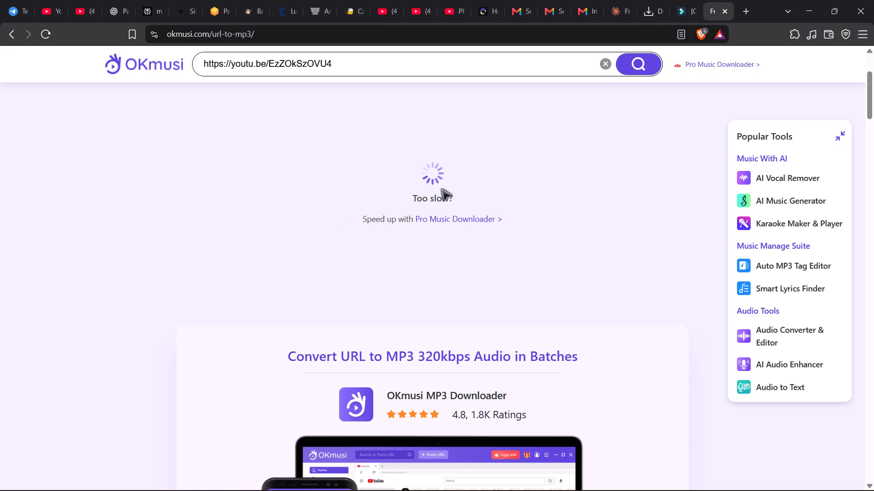
pyautogui.click(434, 182)
pyautogui.scroll(-16, 427, 221)
pyautogui.scroll(-15, 422, 274)
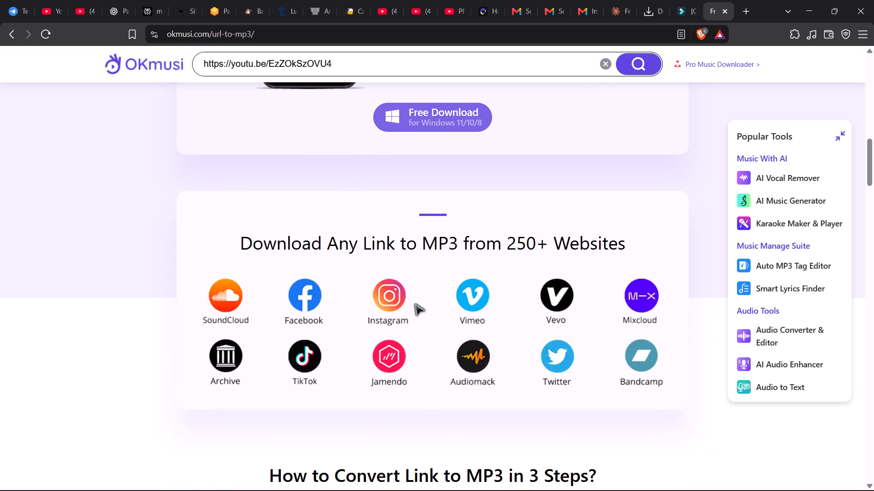
pyautogui.scroll(-7, 96, 333)
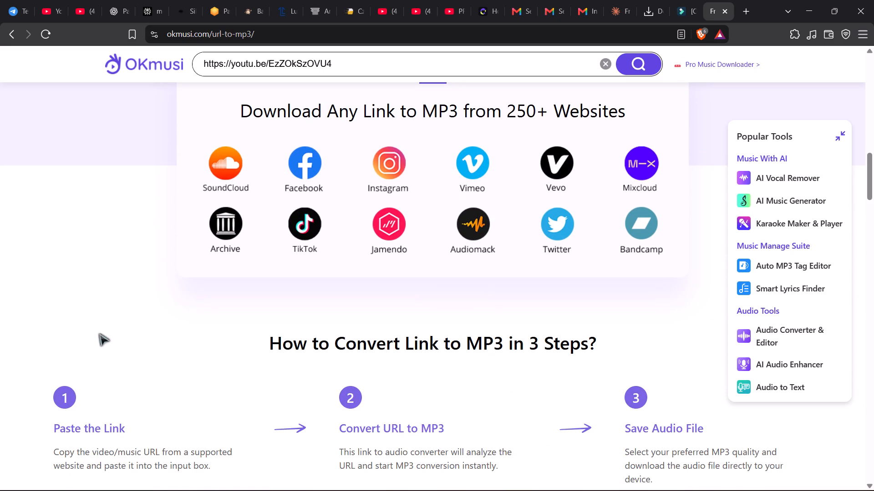
pyautogui.scroll(1, 123, 344)
pyautogui.scroll(-3, 123, 348)
pyautogui.scroll(-20, 122, 354)
pyautogui.scroll(-20, 122, 354)
pyautogui.scroll(-20, 122, 354)
pyautogui.scroll(15, 122, 354)
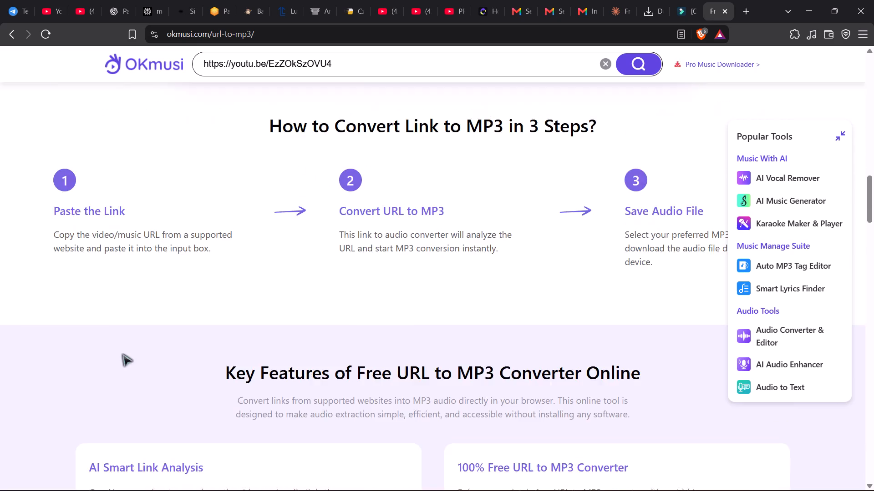
pyautogui.scroll(20, 122, 354)
pyautogui.scroll(20, 122, 354)
pyautogui.scroll(20, 122, 354)
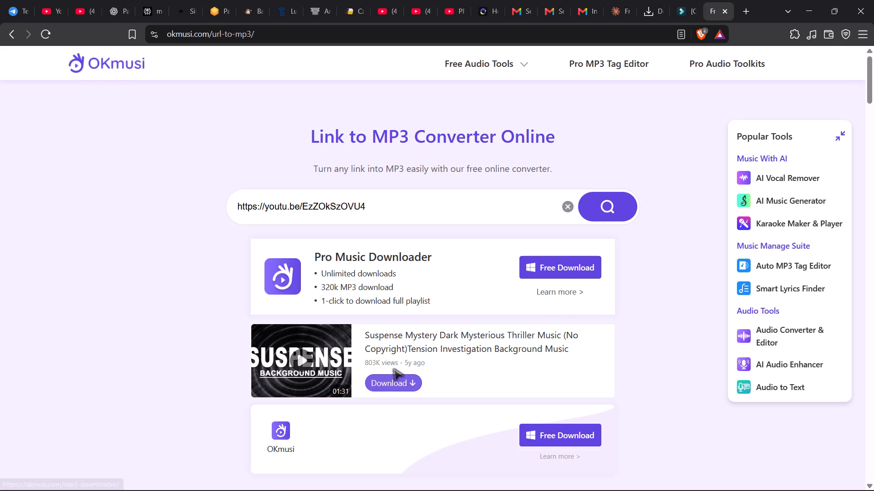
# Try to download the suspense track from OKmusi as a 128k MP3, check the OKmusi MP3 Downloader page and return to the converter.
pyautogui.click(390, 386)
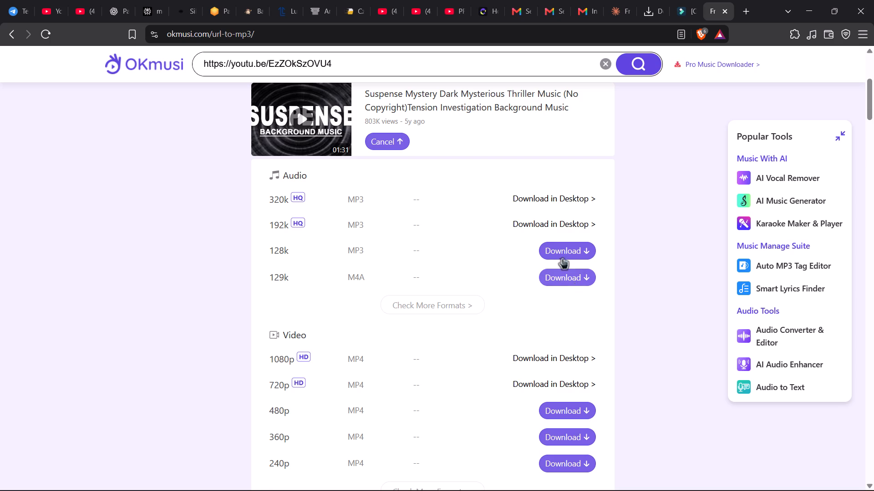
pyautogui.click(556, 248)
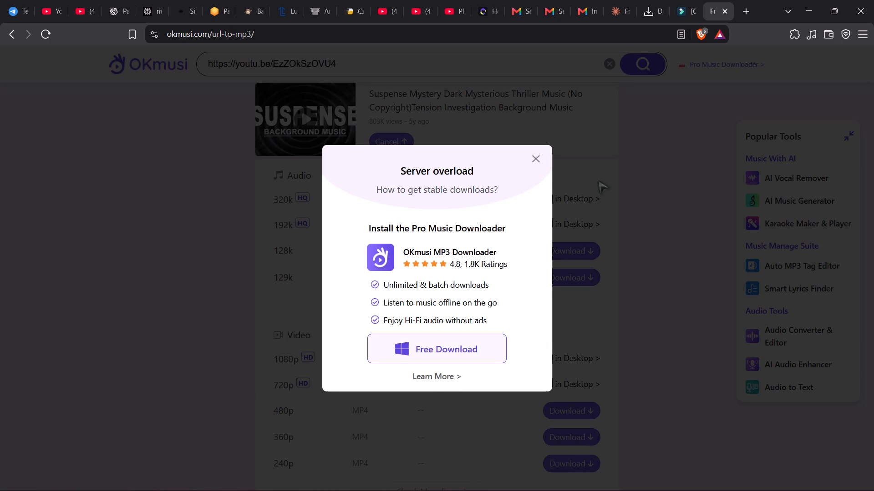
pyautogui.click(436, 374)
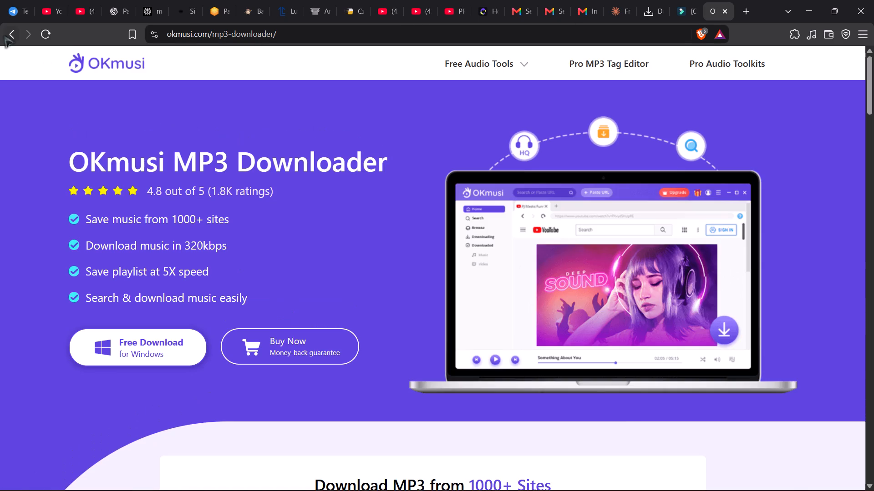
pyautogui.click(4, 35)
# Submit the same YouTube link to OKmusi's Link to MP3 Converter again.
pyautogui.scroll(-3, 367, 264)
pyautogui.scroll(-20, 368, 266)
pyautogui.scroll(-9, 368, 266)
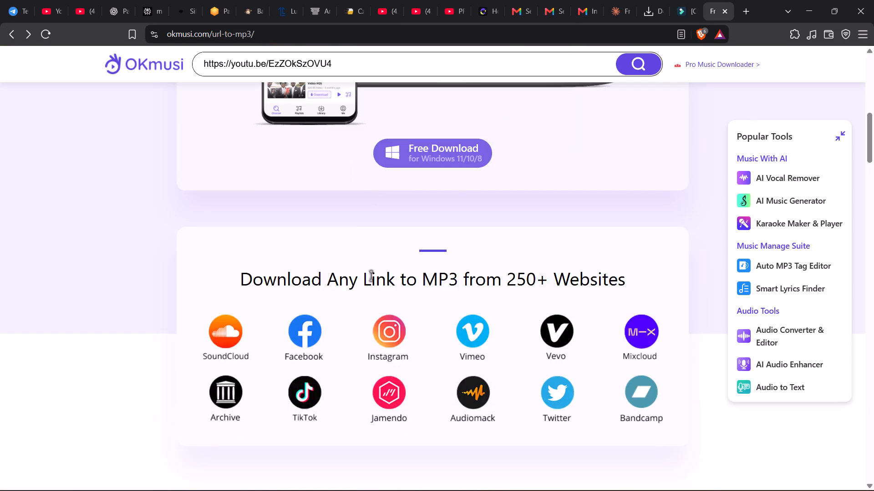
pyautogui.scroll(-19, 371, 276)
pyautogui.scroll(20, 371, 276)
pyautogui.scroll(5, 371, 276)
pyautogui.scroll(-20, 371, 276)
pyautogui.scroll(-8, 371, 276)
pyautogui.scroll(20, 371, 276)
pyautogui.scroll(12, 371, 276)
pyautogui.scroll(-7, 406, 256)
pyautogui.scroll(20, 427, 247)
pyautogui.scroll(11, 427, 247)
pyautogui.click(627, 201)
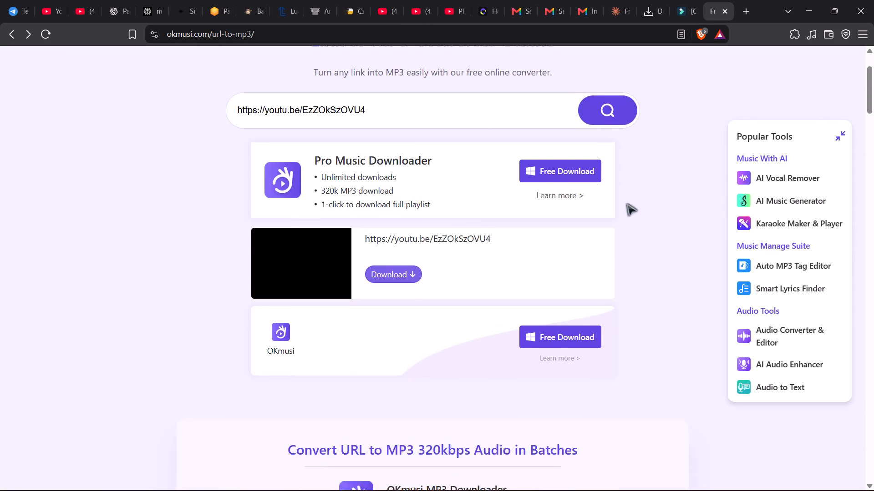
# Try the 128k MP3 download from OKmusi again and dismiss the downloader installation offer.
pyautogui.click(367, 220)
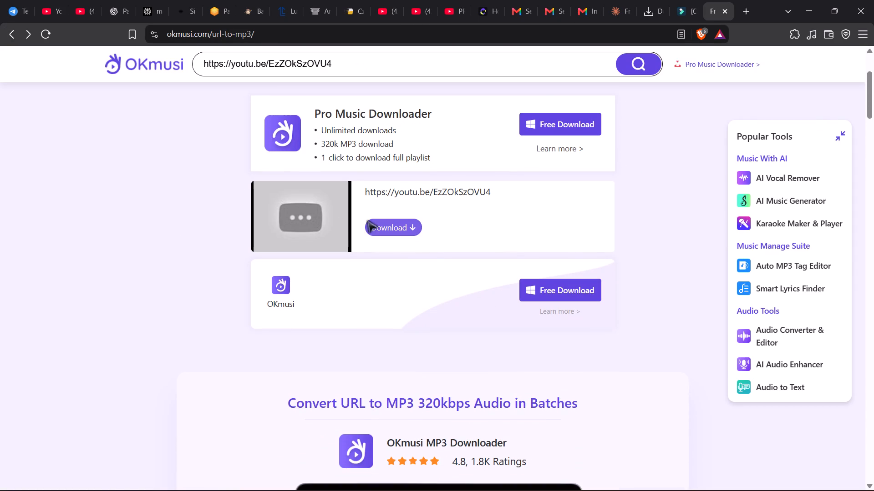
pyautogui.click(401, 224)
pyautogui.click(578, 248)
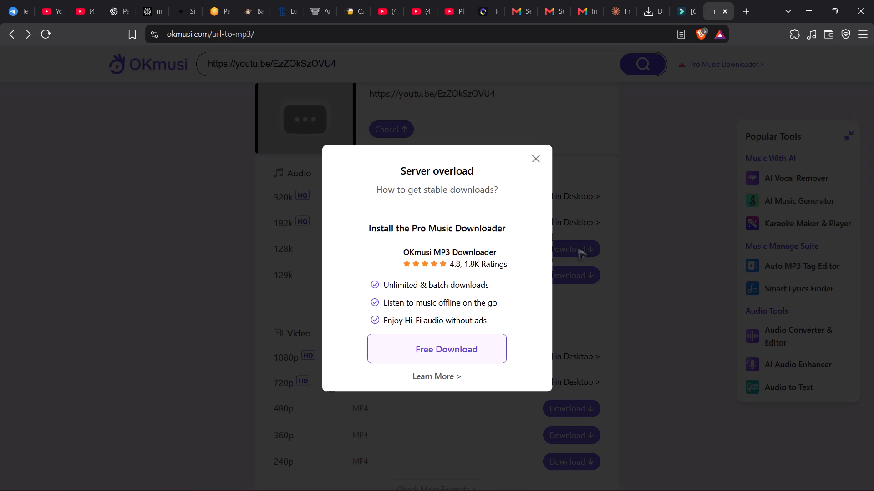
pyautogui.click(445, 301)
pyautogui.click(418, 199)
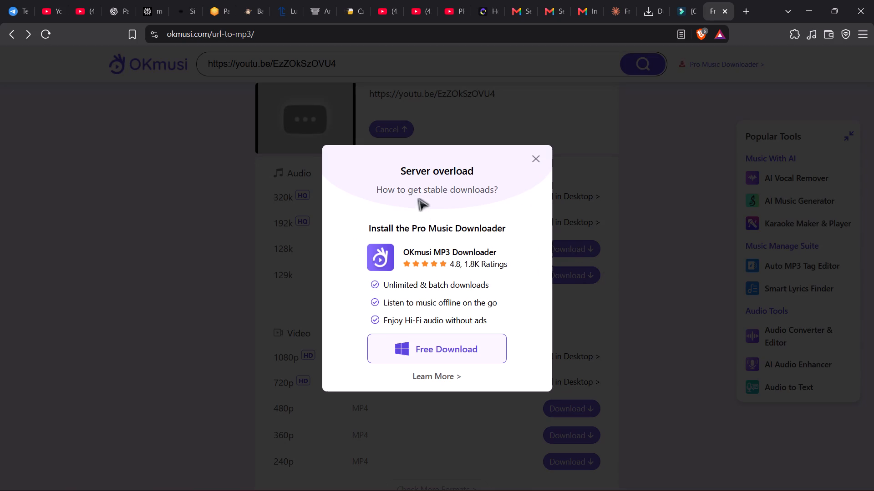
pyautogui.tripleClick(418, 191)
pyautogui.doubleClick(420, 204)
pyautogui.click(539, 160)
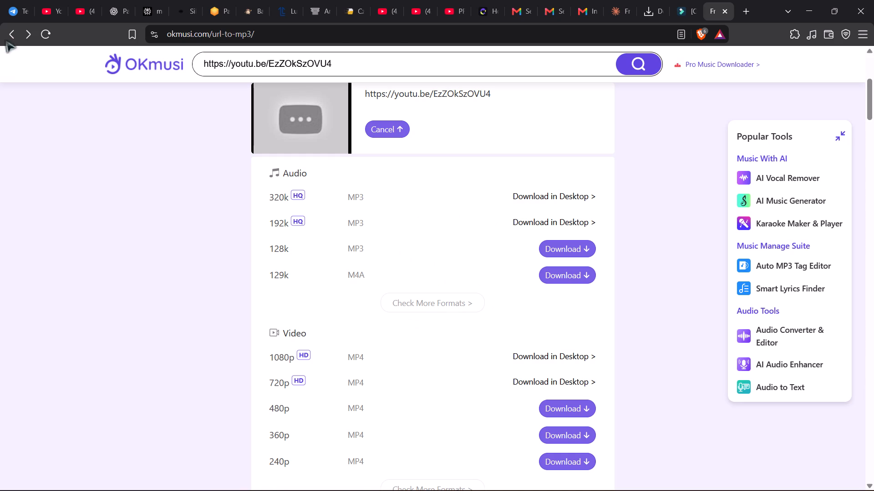
# Return to the search results, open Ezgif's Online MP4 to MP3 Converter and enter the copied YouTube link as the direct video URL.
pyautogui.click(5, 40)
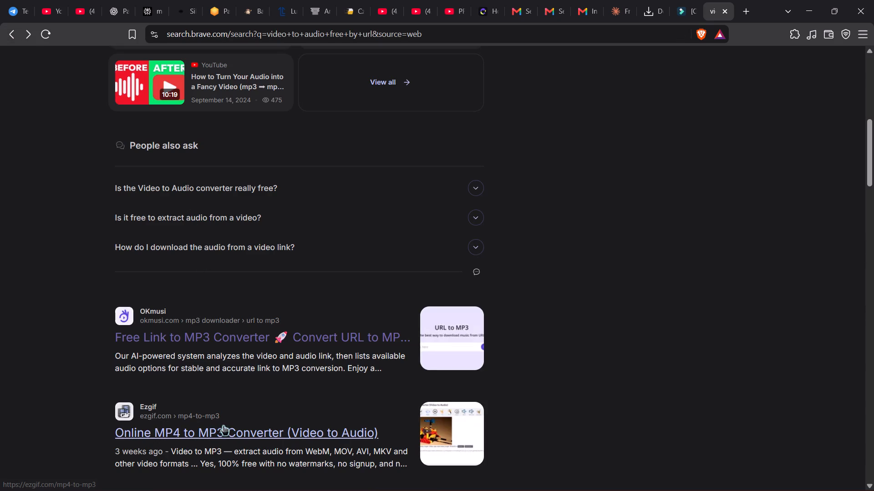
pyautogui.click(223, 425)
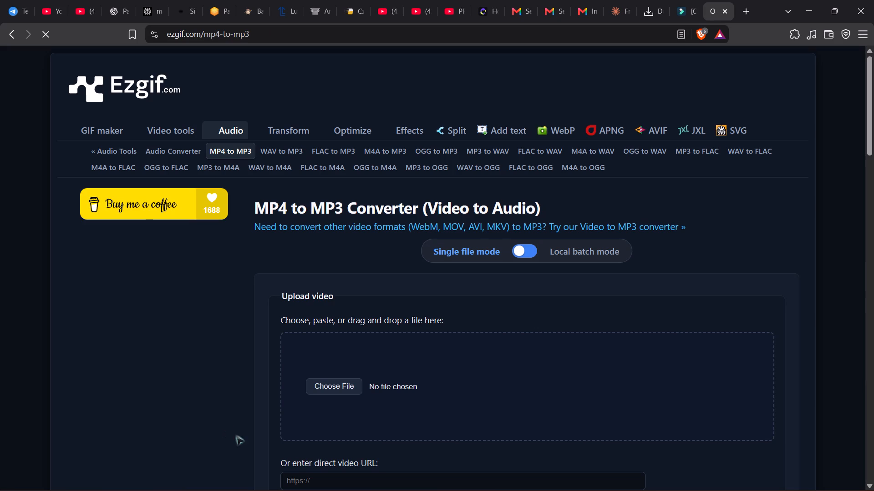
pyautogui.scroll(-4, 442, 383)
pyautogui.click(321, 406)
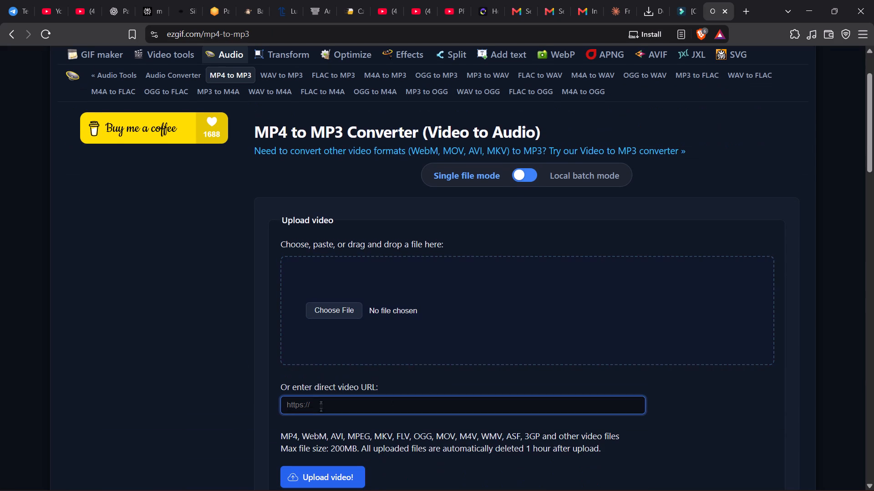
pyautogui.hotkey('ctrl', 'v')
pyautogui.scroll(-3, 386, 416)
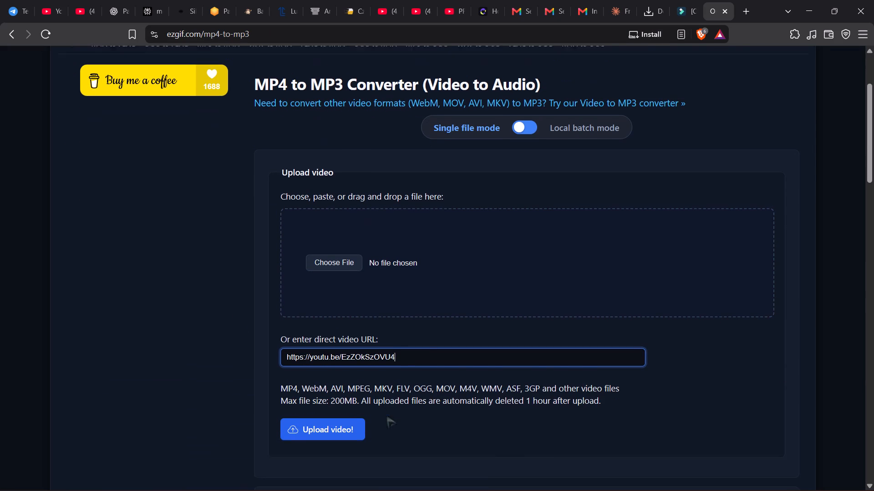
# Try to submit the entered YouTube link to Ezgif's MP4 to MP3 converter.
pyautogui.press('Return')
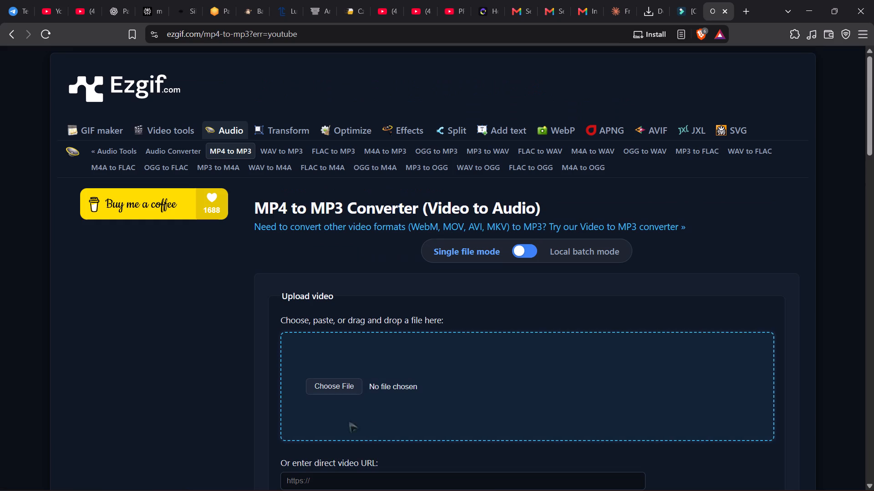
# Look through the converter page's usage instructions, audio bitrate guide and frequently asked questions, and return to the upload form.
pyautogui.scroll(-3, 306, 406)
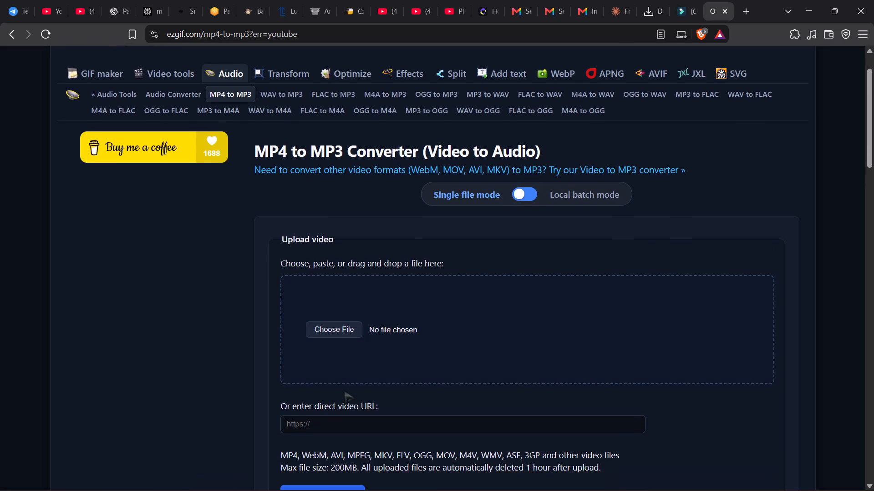
pyautogui.scroll(-7, 344, 391)
pyautogui.scroll(-20, 351, 404)
pyautogui.scroll(-19, 351, 404)
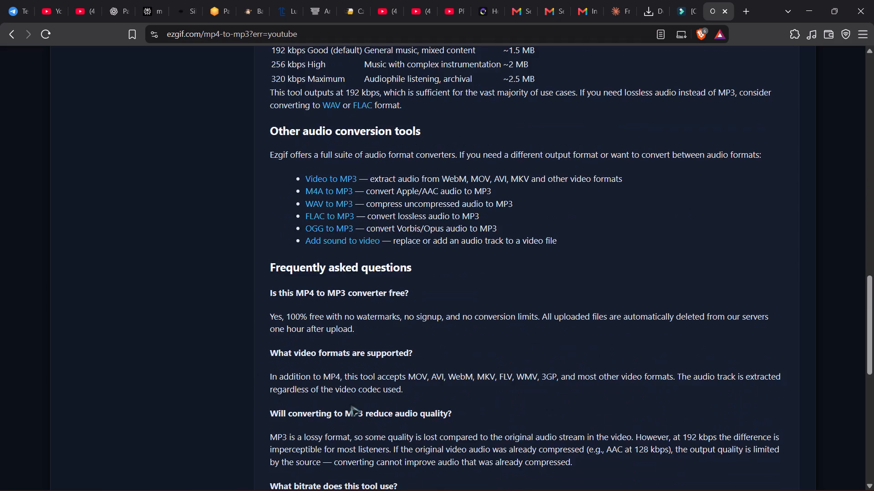
pyautogui.scroll(-10, 351, 405)
pyautogui.scroll(4, 351, 405)
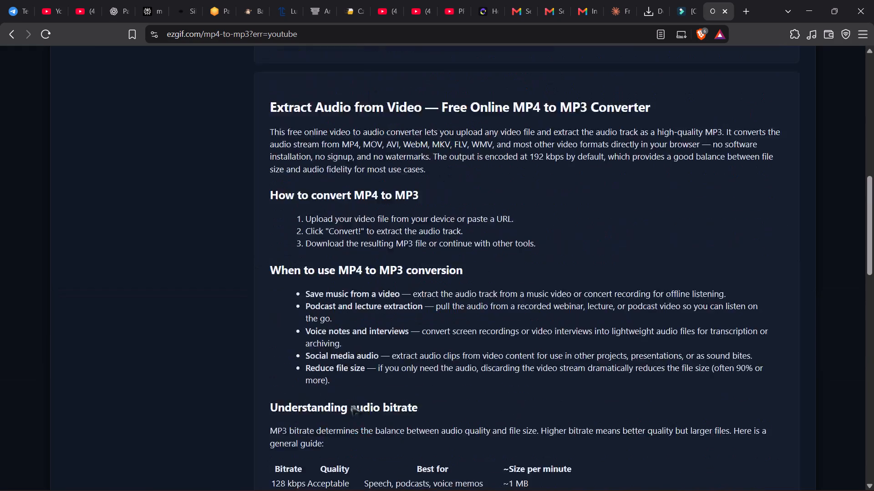
pyautogui.scroll(-1, 351, 405)
pyautogui.scroll(3, 353, 413)
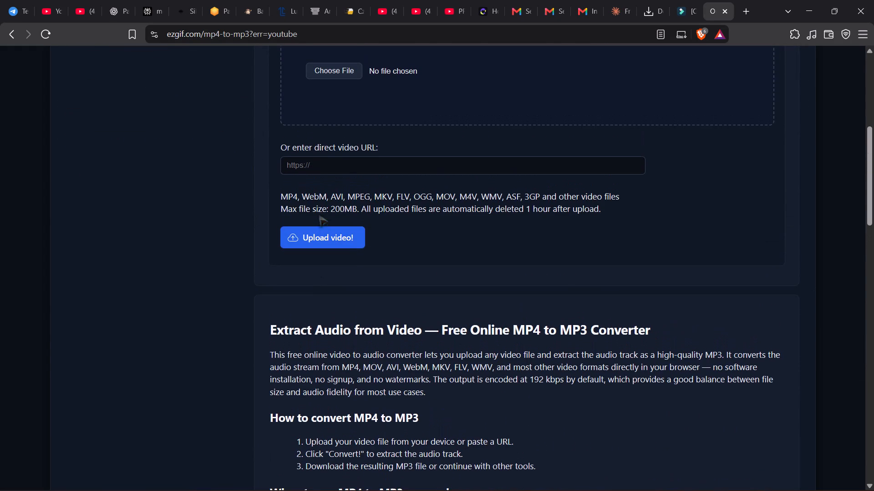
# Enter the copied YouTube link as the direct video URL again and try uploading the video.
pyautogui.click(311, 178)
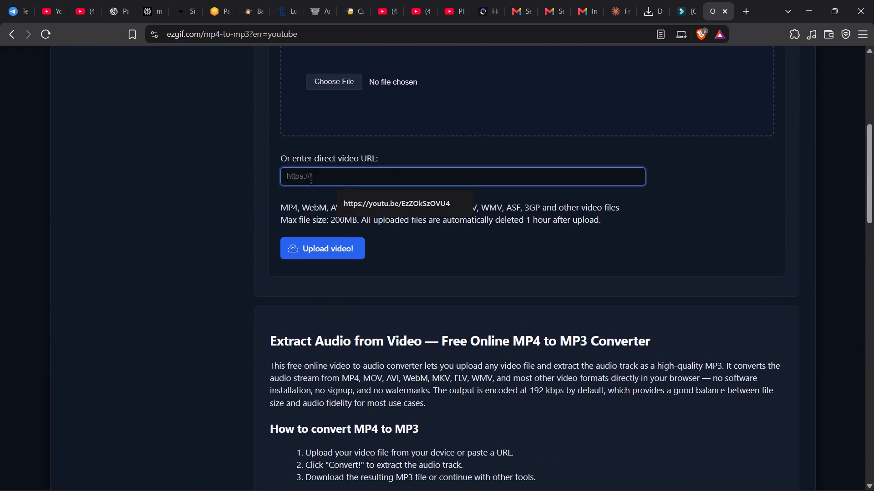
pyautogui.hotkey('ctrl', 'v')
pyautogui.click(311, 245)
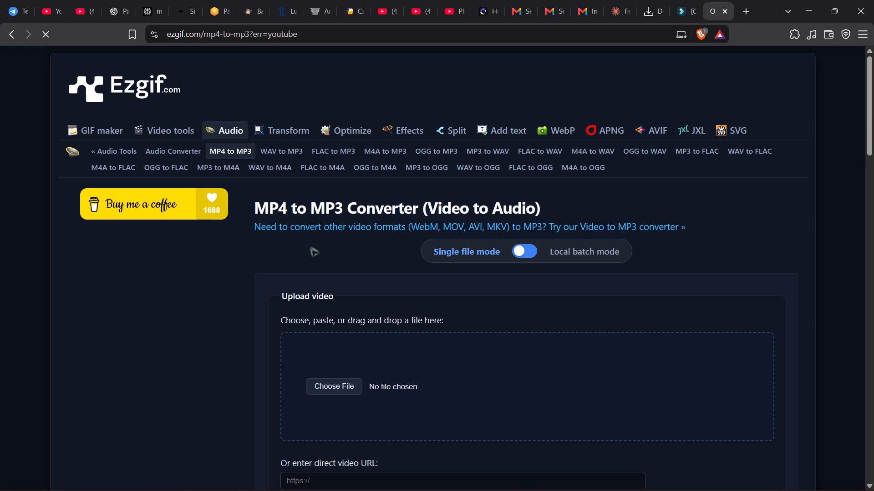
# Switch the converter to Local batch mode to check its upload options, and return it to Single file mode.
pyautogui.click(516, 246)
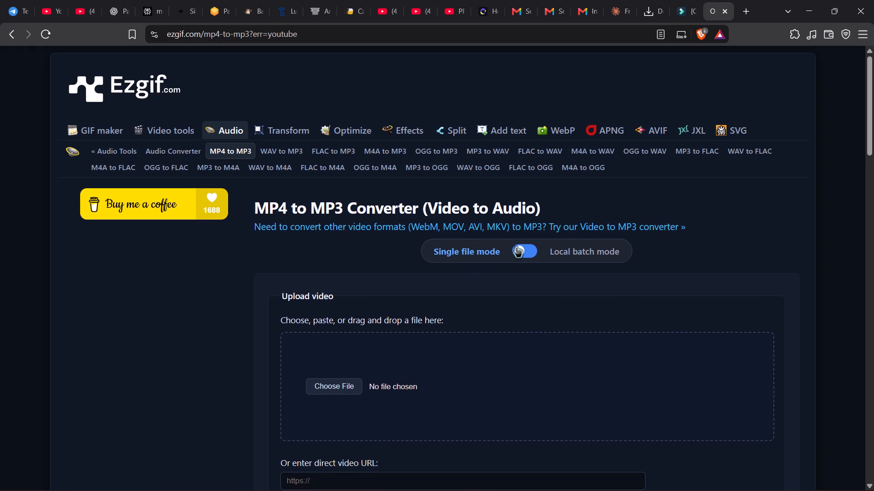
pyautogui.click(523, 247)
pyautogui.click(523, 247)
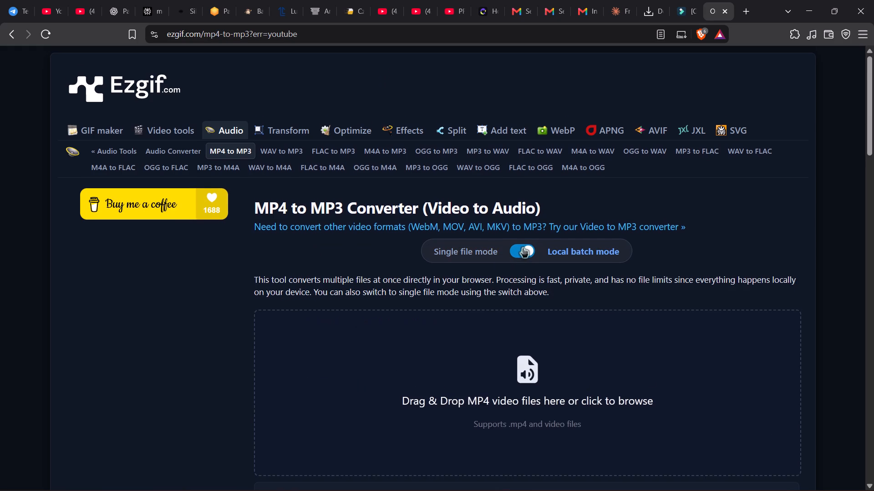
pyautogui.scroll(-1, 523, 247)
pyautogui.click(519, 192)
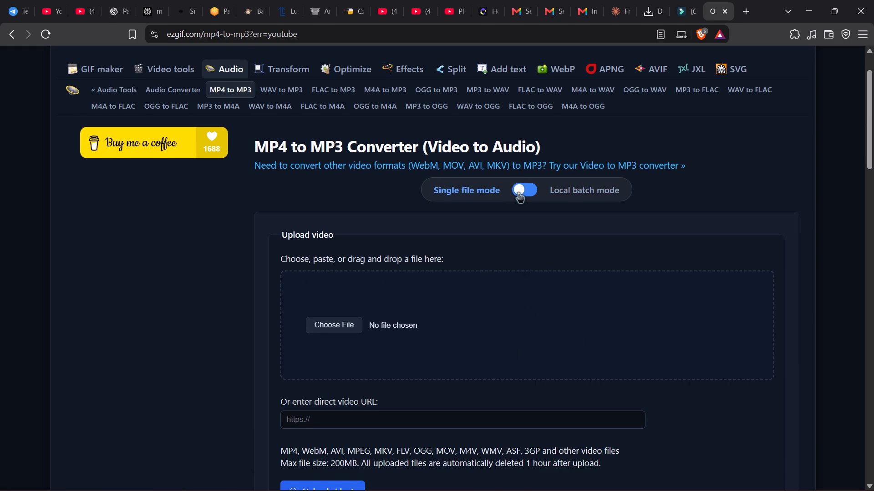
# Return to the direct video URL field in the single-file upload form.
pyautogui.scroll(-1, 518, 192)
pyautogui.click(325, 379)
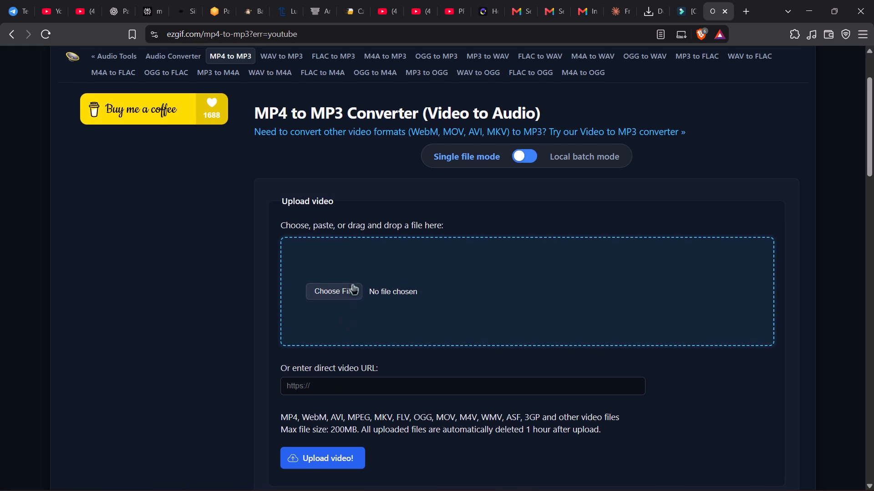
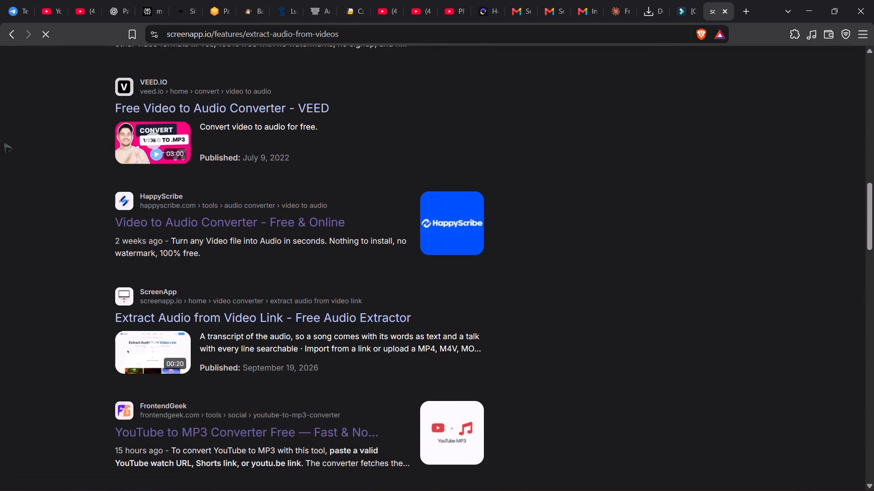
pyautogui.click(385, 386)
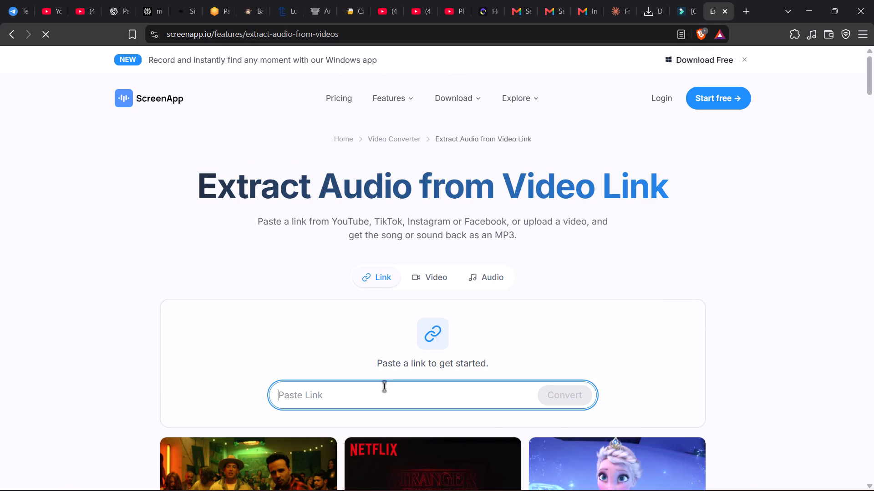
pyautogui.hotkey('ctrl', 'v')
pyautogui.press('Return')
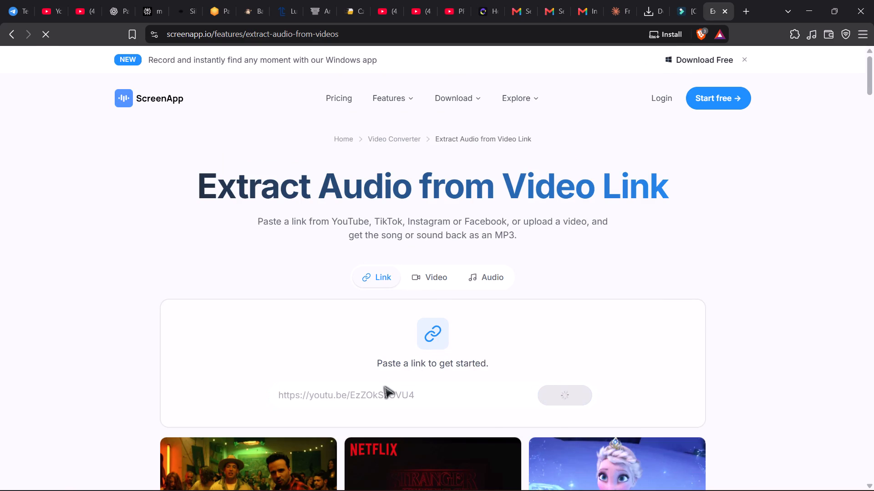
pyautogui.scroll(-2, 421, 369)
pyautogui.scroll(-1, 142, 394)
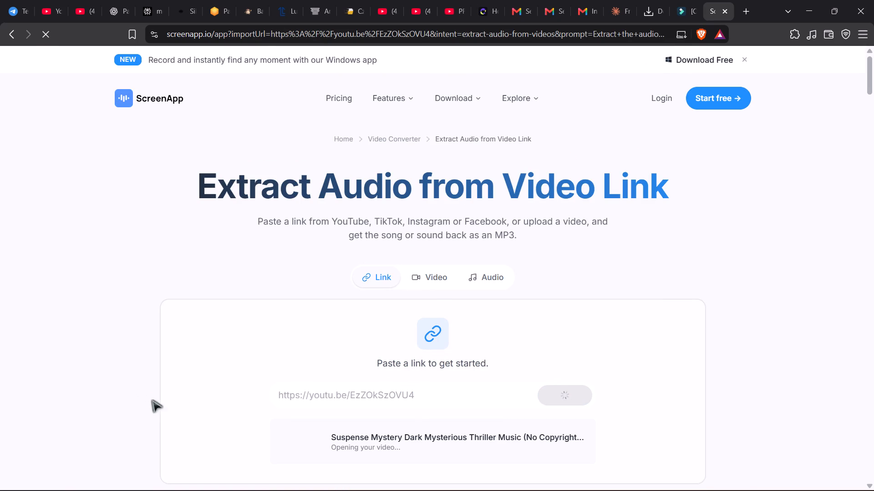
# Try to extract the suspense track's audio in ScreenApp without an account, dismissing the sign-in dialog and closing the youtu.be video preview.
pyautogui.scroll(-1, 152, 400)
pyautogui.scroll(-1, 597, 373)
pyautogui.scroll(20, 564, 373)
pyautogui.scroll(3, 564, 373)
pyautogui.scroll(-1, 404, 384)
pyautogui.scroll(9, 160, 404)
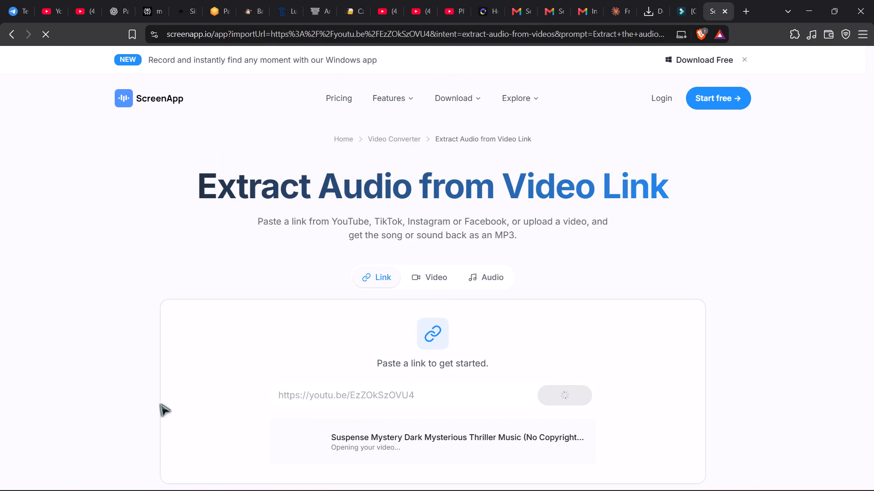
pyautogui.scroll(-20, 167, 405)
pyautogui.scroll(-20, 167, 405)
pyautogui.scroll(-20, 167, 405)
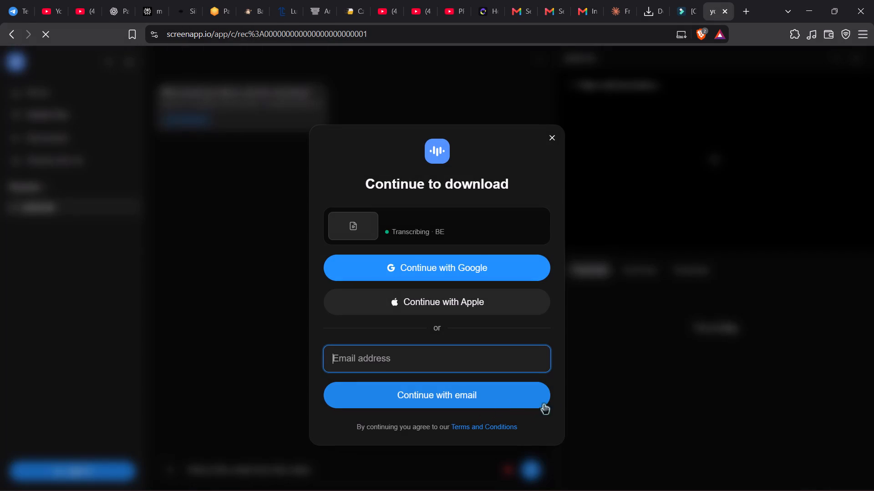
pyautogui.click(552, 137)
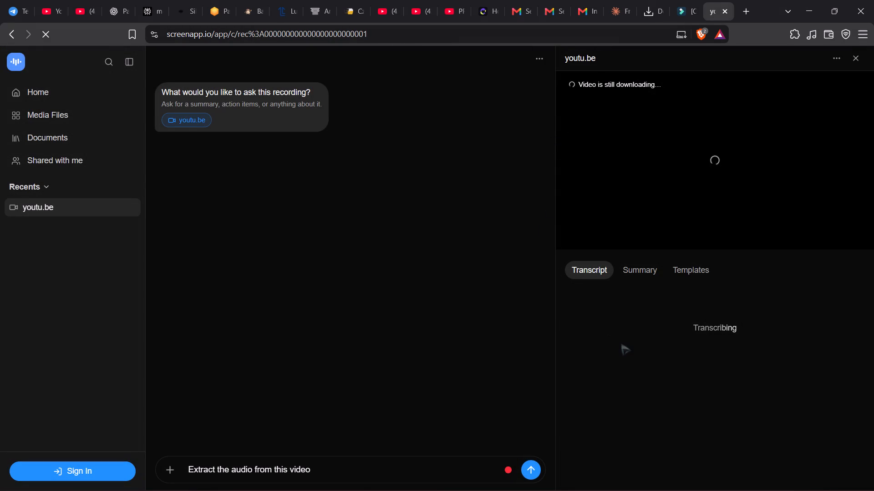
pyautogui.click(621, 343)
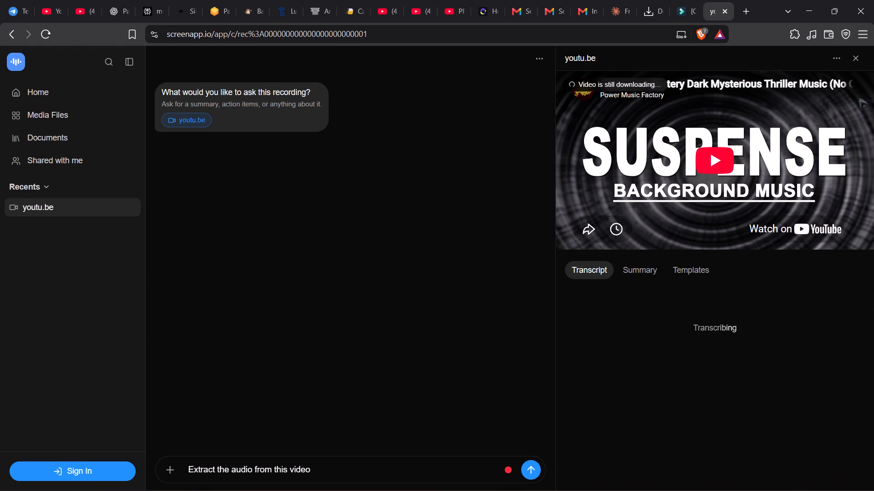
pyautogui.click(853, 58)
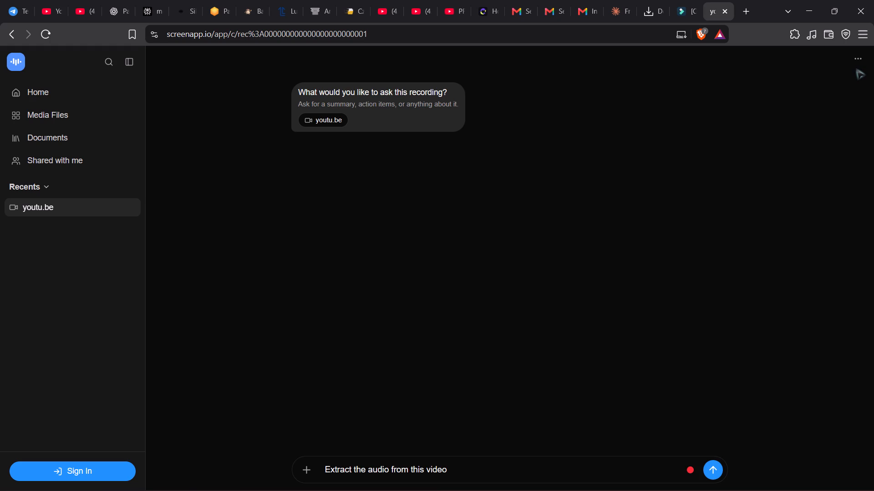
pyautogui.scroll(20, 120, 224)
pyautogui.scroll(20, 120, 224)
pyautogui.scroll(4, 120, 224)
# Return to the web search results and extend the query "video to audio free by url" with "no s".
pyautogui.click(9, 38)
pyautogui.click(9, 38)
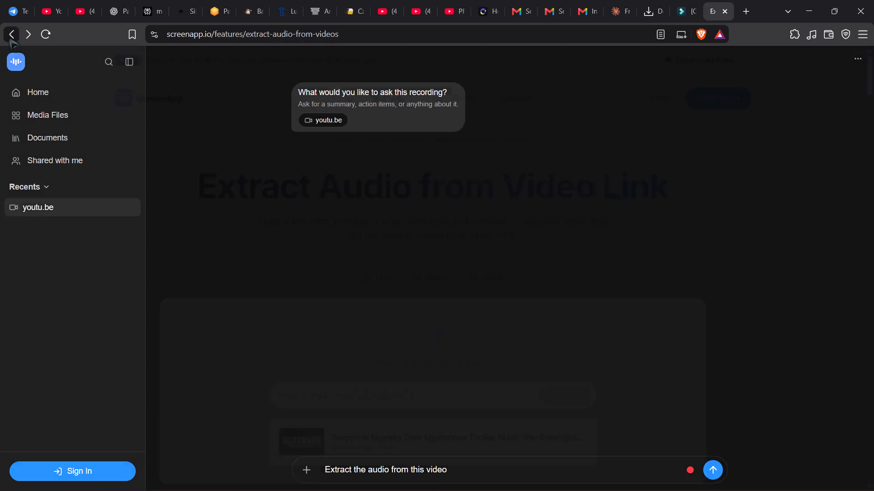
pyautogui.click(9, 38)
pyautogui.scroll(-11, 164, 222)
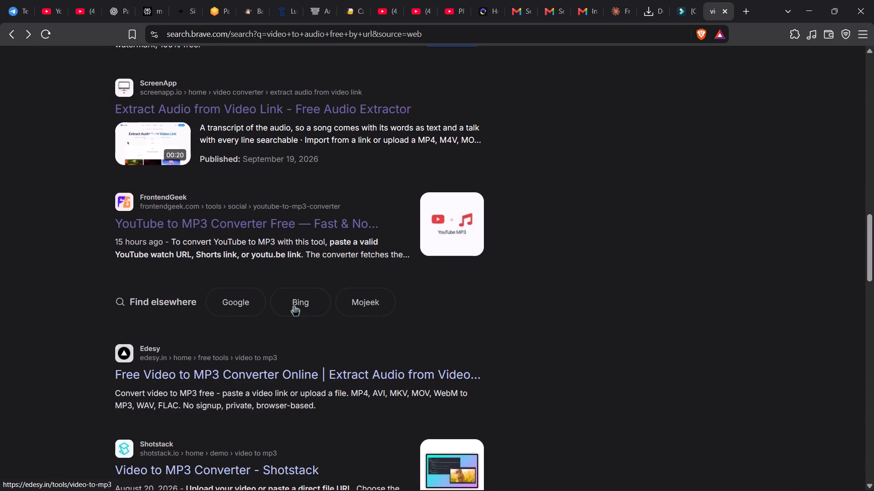
pyautogui.scroll(20, 289, 299)
pyautogui.scroll(20, 289, 299)
pyautogui.scroll(20, 289, 299)
pyautogui.click(235, 85)
pyautogui.press('space')
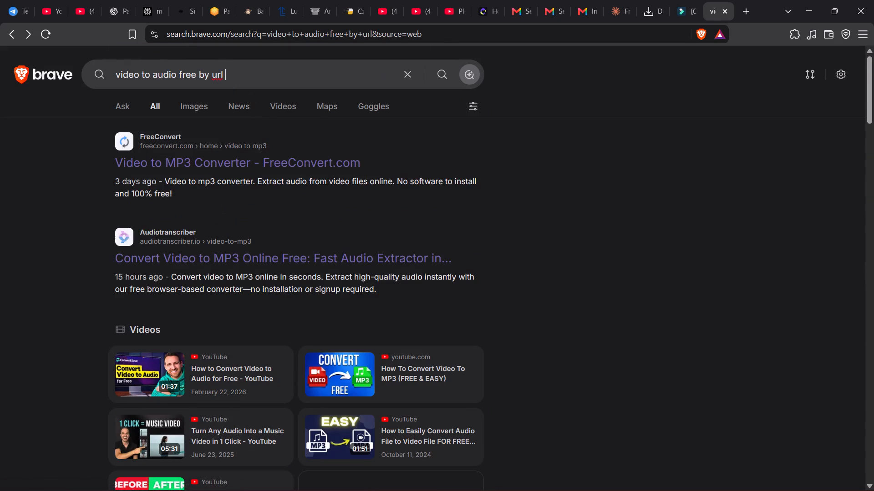
pyautogui.write('no')
pyautogui.press('space')
pyautogui.write('s')
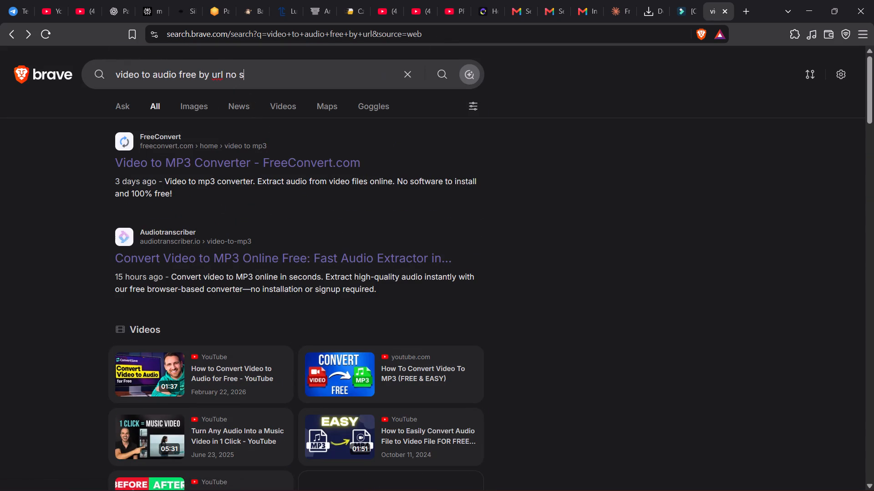
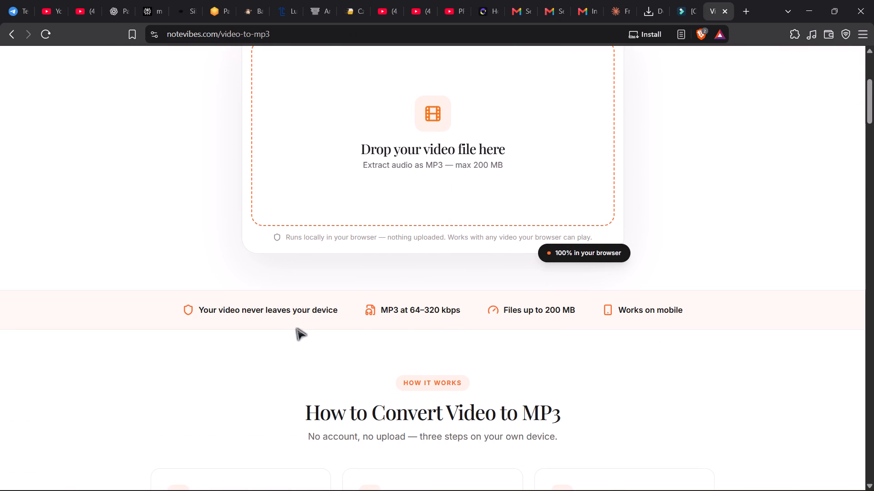
# Look through the Notevibes video-to-MP3 converter page to check its supported inputs and whether it suits extracting audio from a video URL.
pyautogui.scroll(-1, 399, 390)
pyautogui.scroll(-20, 420, 398)
pyautogui.scroll(-14, 420, 398)
pyautogui.scroll(20, 424, 412)
pyautogui.scroll(20, 424, 412)
pyautogui.scroll(20, 424, 412)
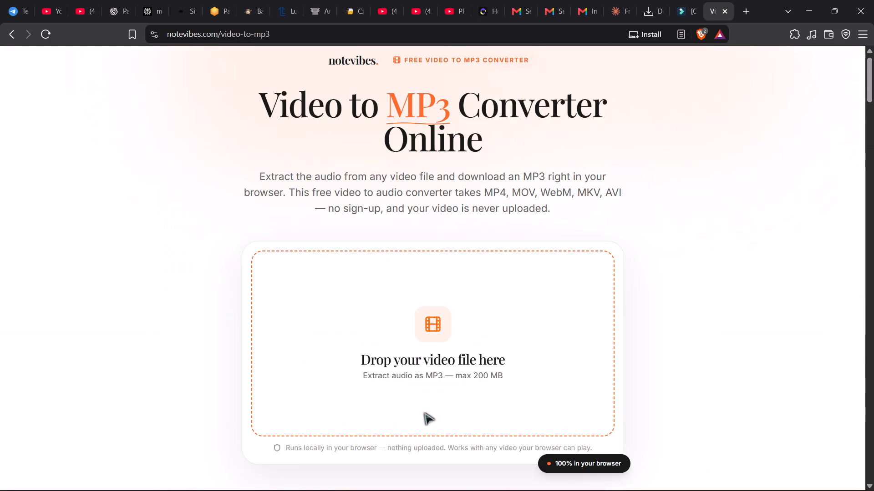
pyautogui.scroll(-20, 439, 235)
pyautogui.scroll(-4, 439, 235)
pyautogui.scroll(-20, 440, 254)
pyautogui.scroll(-2, 440, 254)
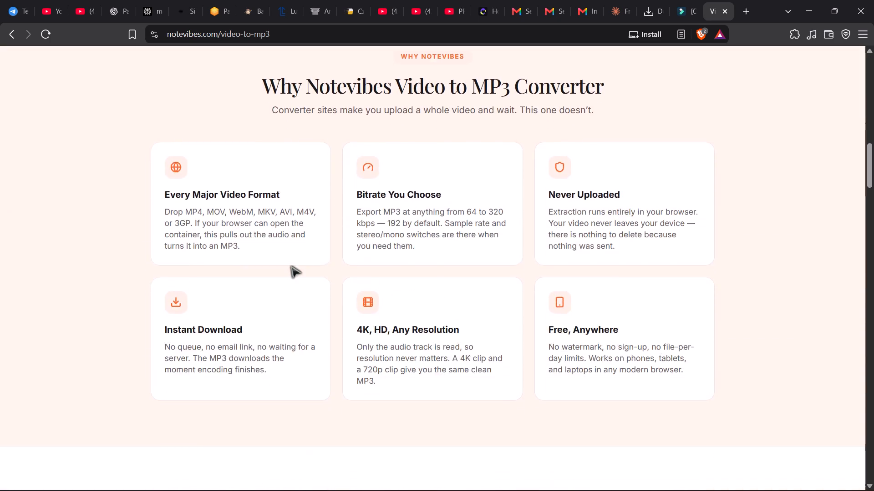
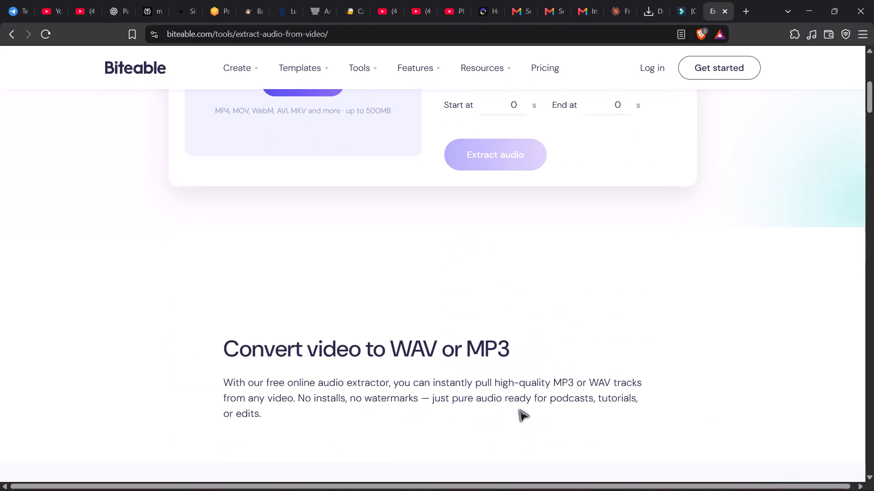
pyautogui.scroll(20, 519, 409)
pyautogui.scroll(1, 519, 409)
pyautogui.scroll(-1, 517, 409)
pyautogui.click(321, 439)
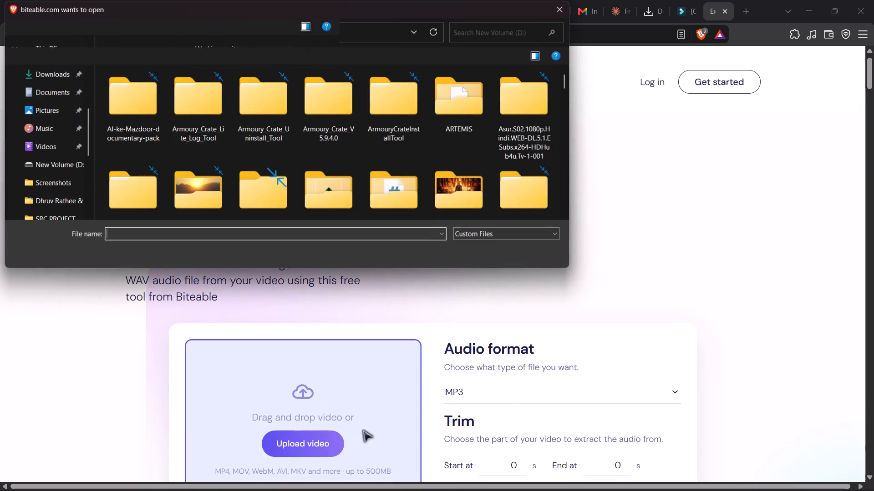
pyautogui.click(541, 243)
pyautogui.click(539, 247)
# Look through the Biteable audio extractor page to check its upload requirements, output formats and extraction instructions.
pyautogui.scroll(5, 423, 282)
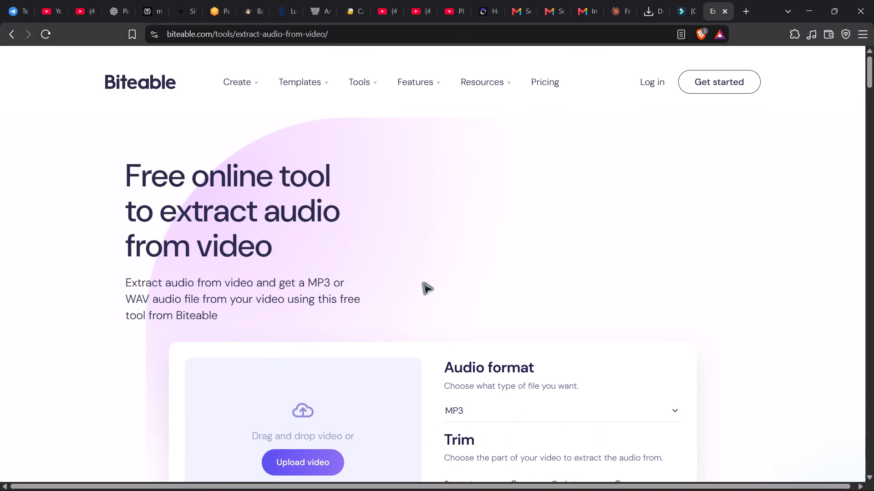
pyautogui.scroll(1, 423, 282)
pyautogui.scroll(-3, 423, 282)
pyautogui.scroll(8, 423, 282)
pyautogui.scroll(-18, 422, 285)
pyautogui.scroll(20, 422, 291)
pyautogui.scroll(20, 422, 291)
pyautogui.scroll(10, 422, 291)
pyautogui.scroll(-19, 422, 292)
pyautogui.scroll(-20, 412, 364)
pyautogui.scroll(-14, 412, 364)
pyautogui.scroll(14, 404, 334)
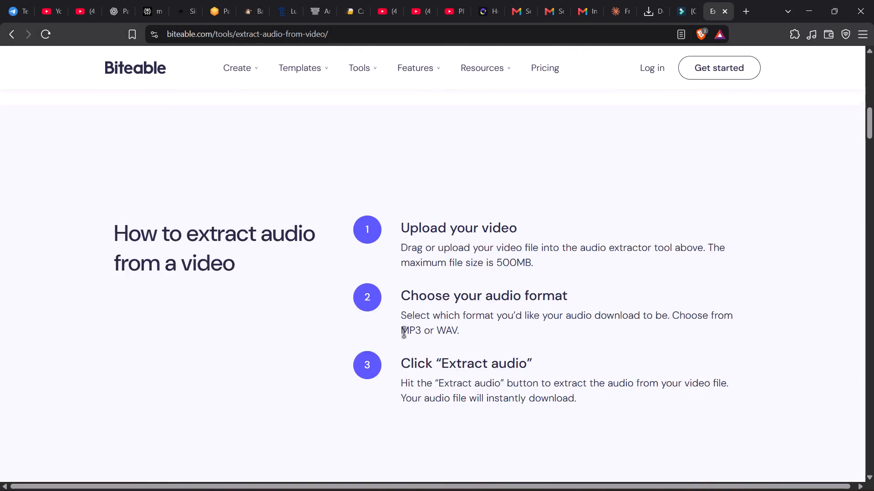
pyautogui.scroll(-20, 404, 332)
pyautogui.scroll(-20, 404, 332)
# Return to the search results for "video to audio free by url".
pyautogui.click(13, 40)
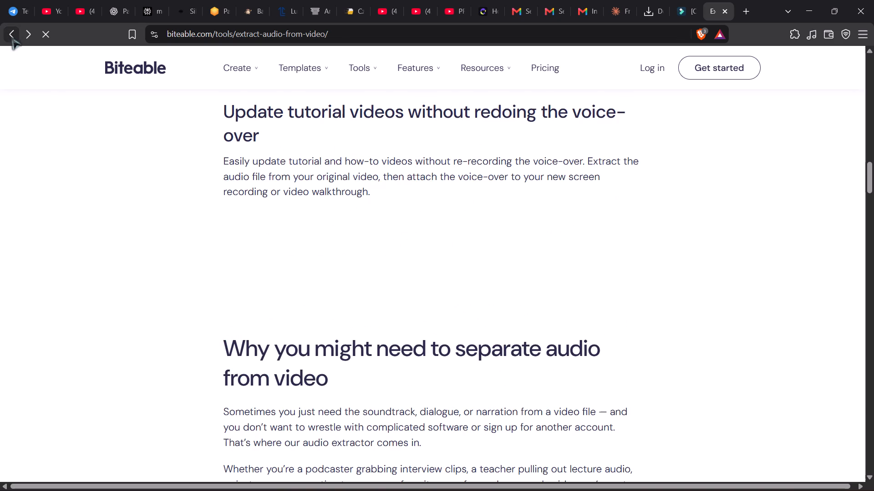
pyautogui.click(10, 35)
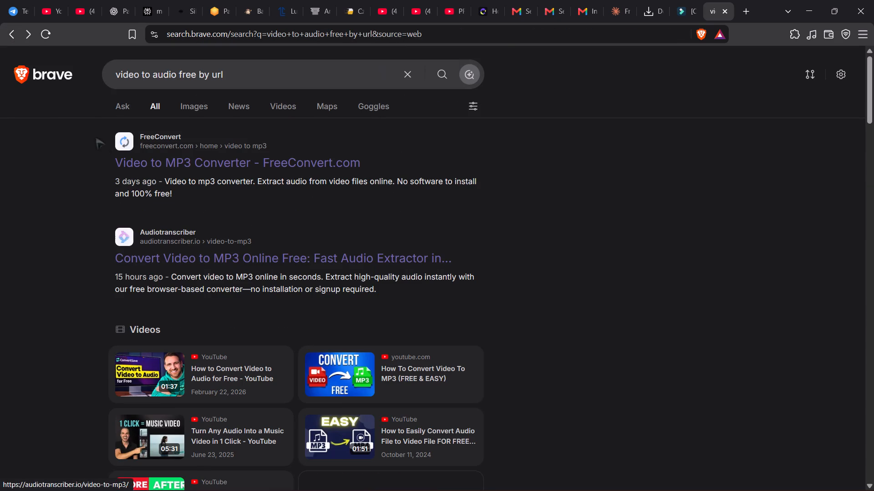
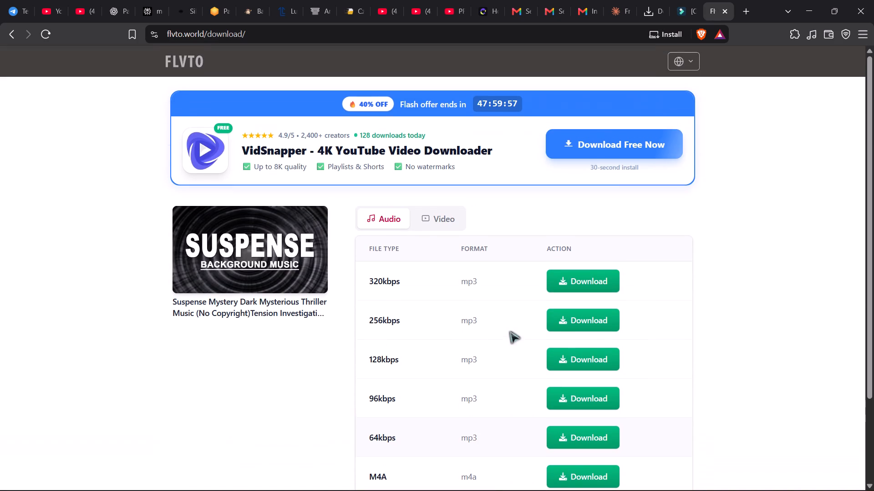
# Download the Suspense Mystery Dark Mysterious Thriller Music track as a 128kbps MP3 and close the ad and converter tabs.
pyautogui.click(565, 353)
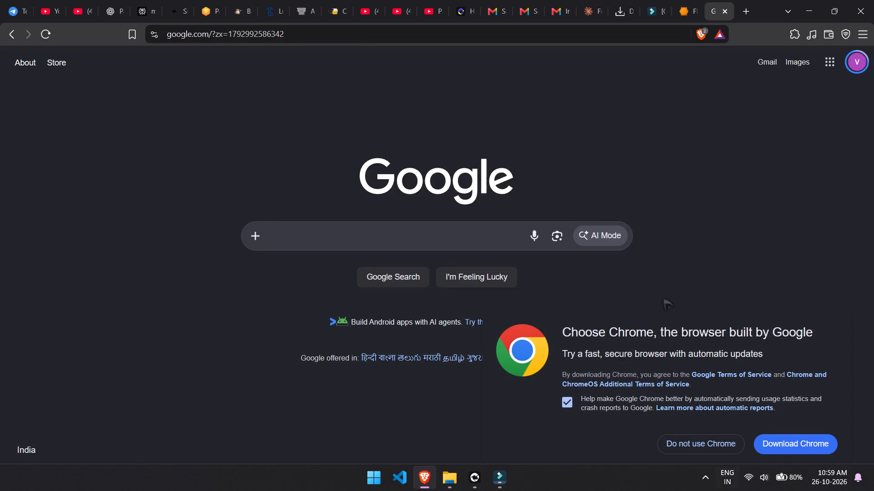
pyautogui.click(692, 6)
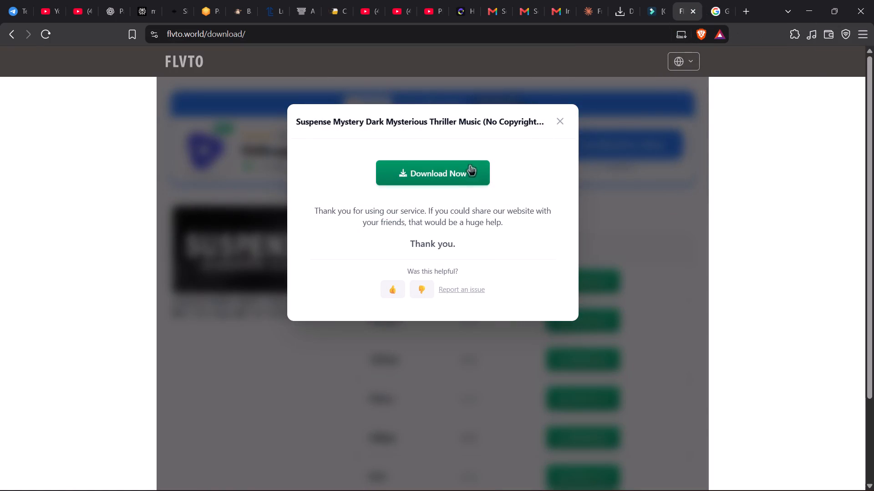
pyautogui.click(460, 169)
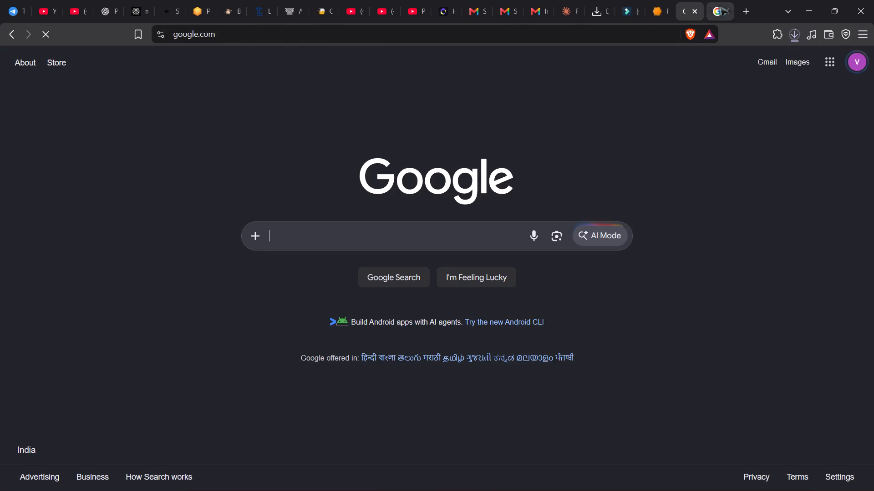
pyautogui.click(720, 5)
pyautogui.click(723, 11)
pyautogui.click(721, 10)
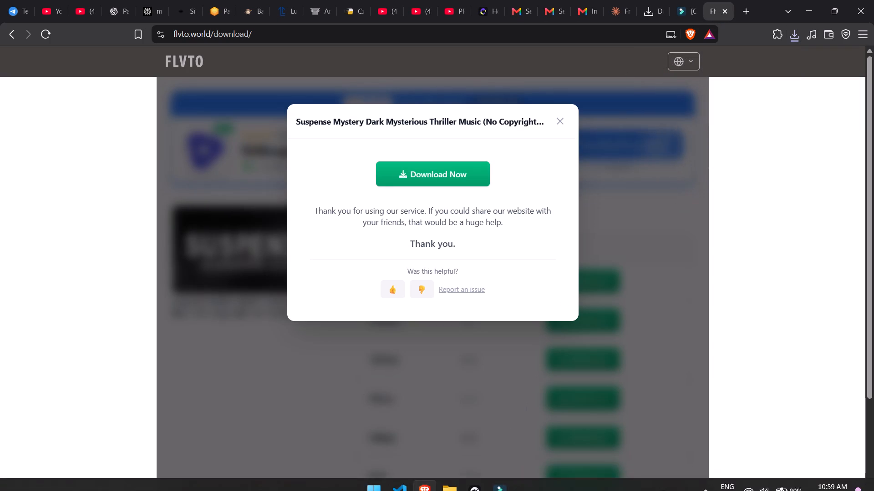
pyautogui.click(724, 10)
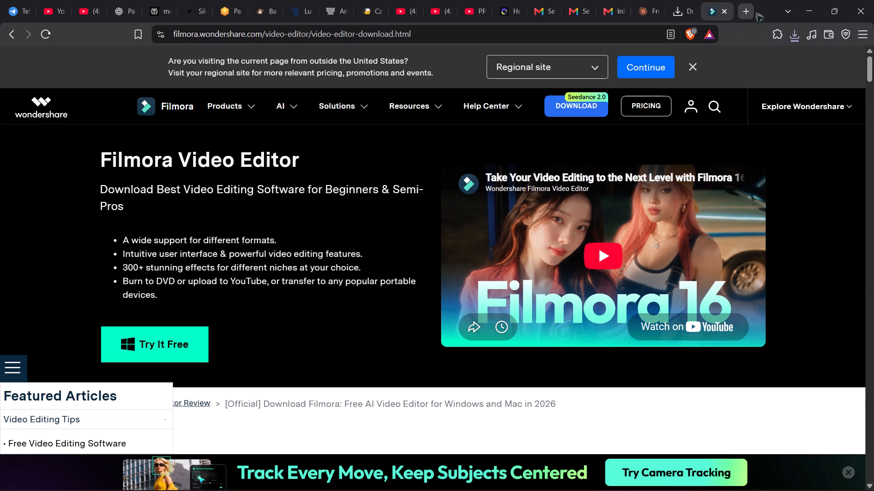
# Switch to Filmora and delete the Problem music clip from the Audio 2 track.
pyautogui.click(813, 8)
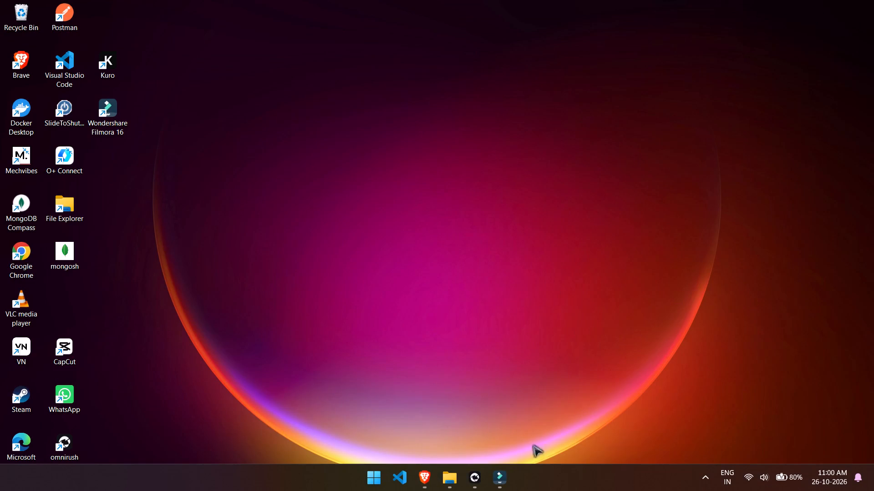
pyautogui.click(485, 486)
pyautogui.click(502, 486)
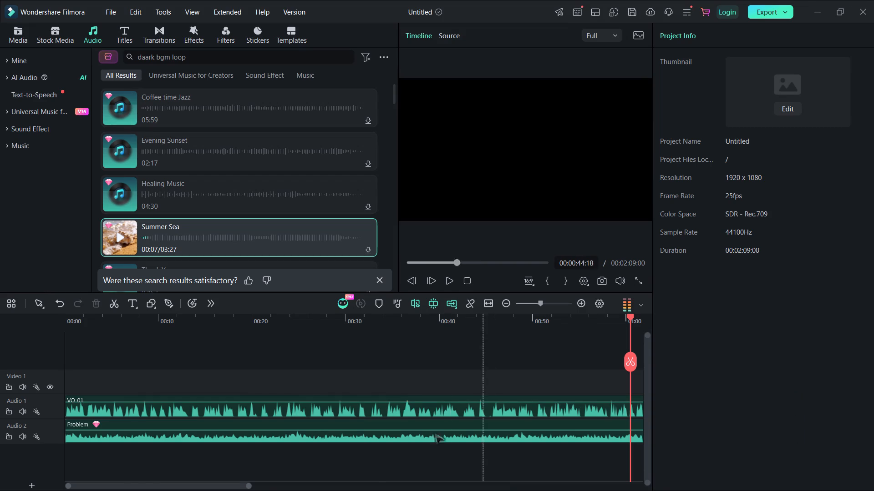
pyautogui.click(154, 429)
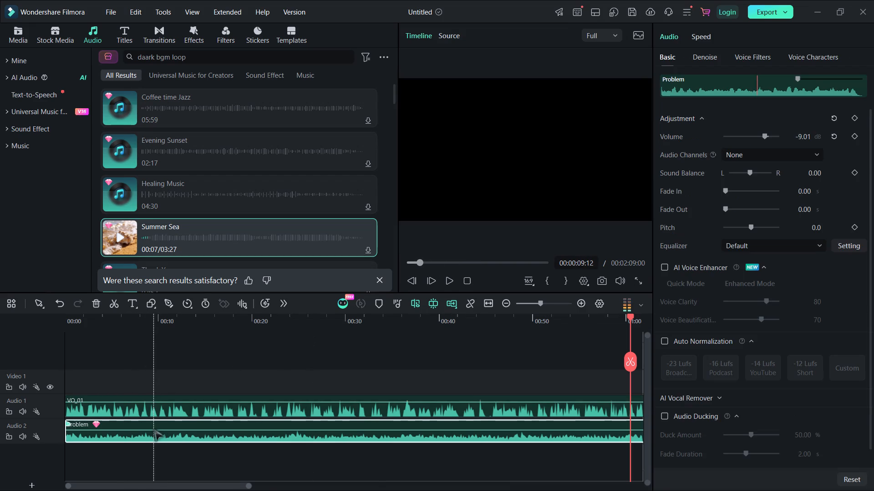
pyautogui.press('BackSpace')
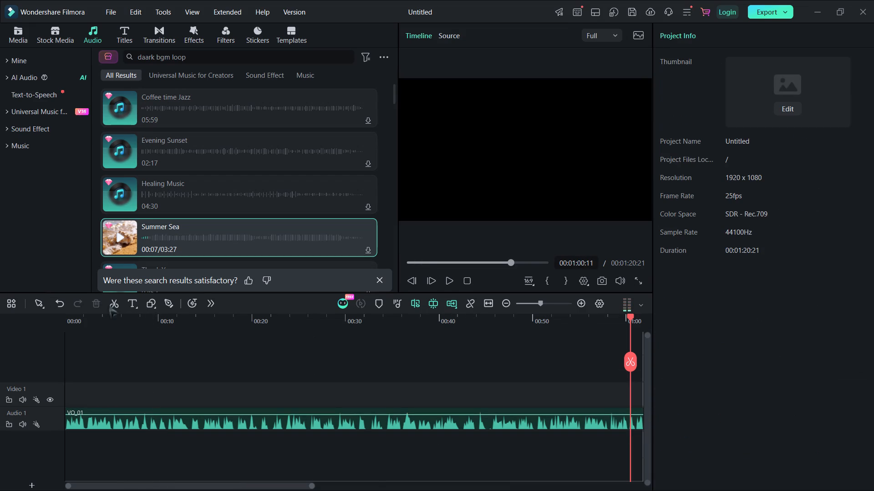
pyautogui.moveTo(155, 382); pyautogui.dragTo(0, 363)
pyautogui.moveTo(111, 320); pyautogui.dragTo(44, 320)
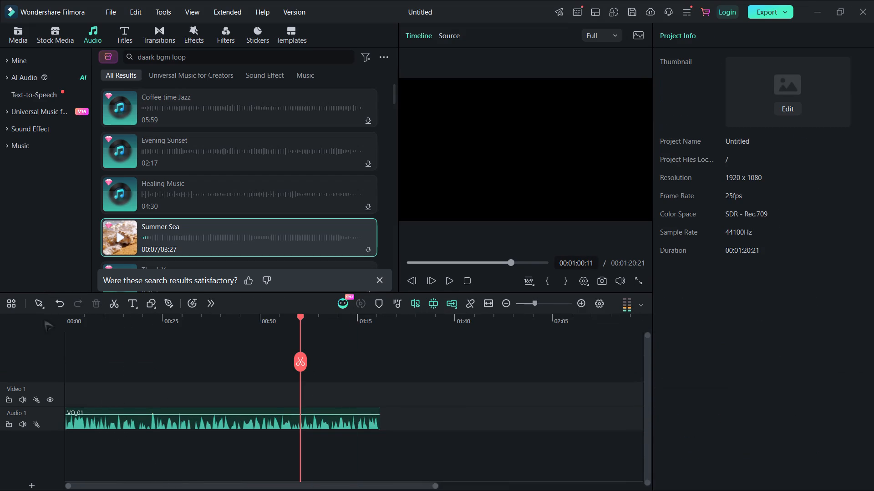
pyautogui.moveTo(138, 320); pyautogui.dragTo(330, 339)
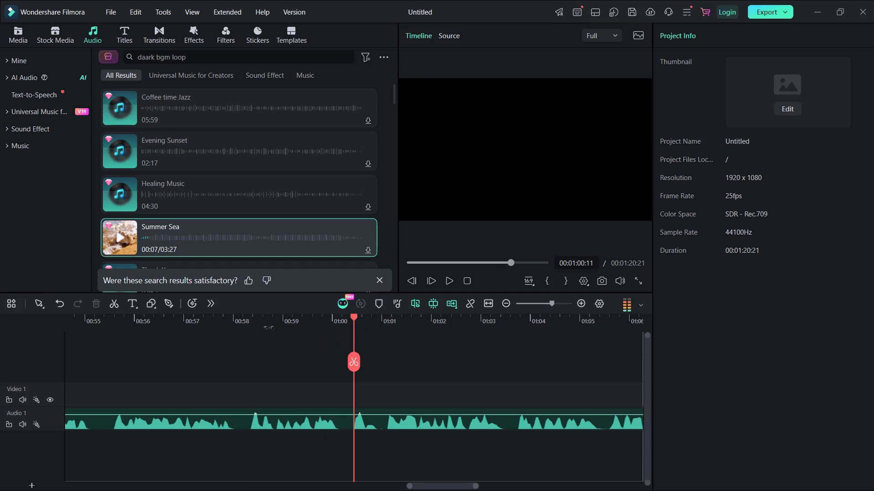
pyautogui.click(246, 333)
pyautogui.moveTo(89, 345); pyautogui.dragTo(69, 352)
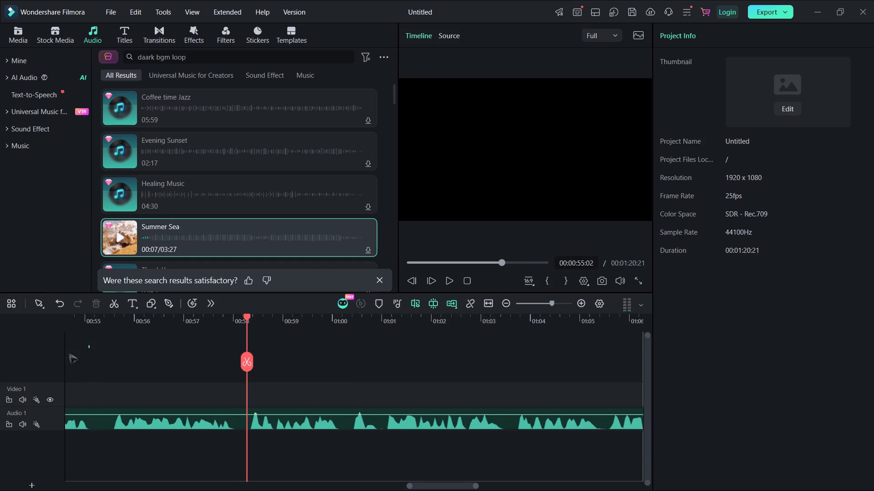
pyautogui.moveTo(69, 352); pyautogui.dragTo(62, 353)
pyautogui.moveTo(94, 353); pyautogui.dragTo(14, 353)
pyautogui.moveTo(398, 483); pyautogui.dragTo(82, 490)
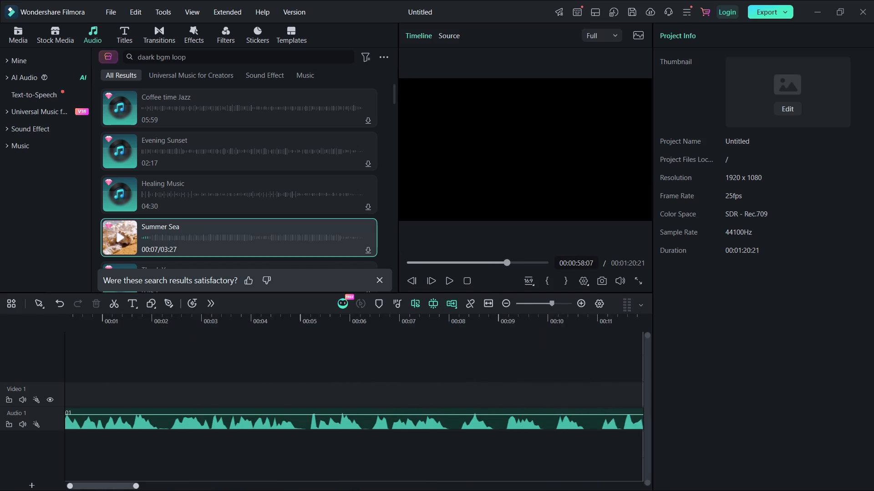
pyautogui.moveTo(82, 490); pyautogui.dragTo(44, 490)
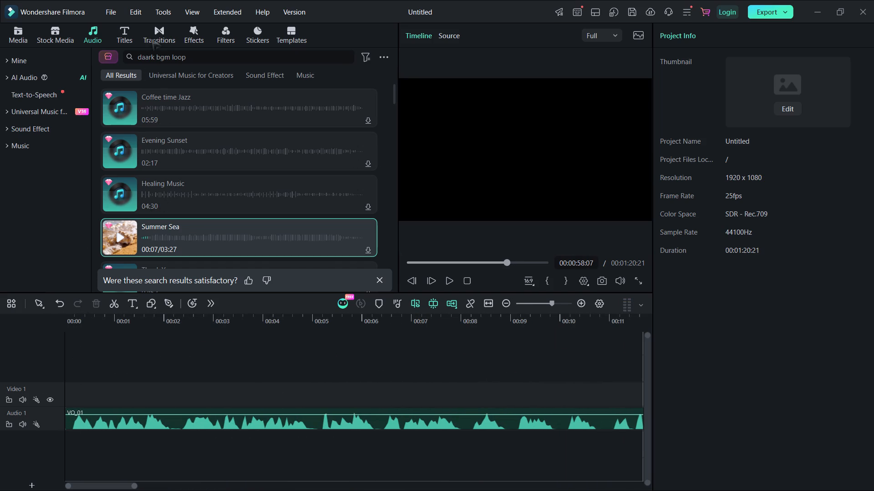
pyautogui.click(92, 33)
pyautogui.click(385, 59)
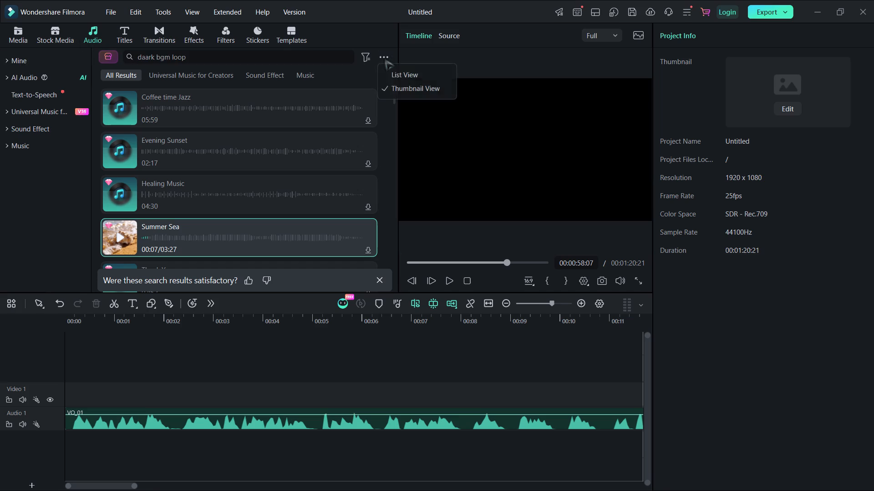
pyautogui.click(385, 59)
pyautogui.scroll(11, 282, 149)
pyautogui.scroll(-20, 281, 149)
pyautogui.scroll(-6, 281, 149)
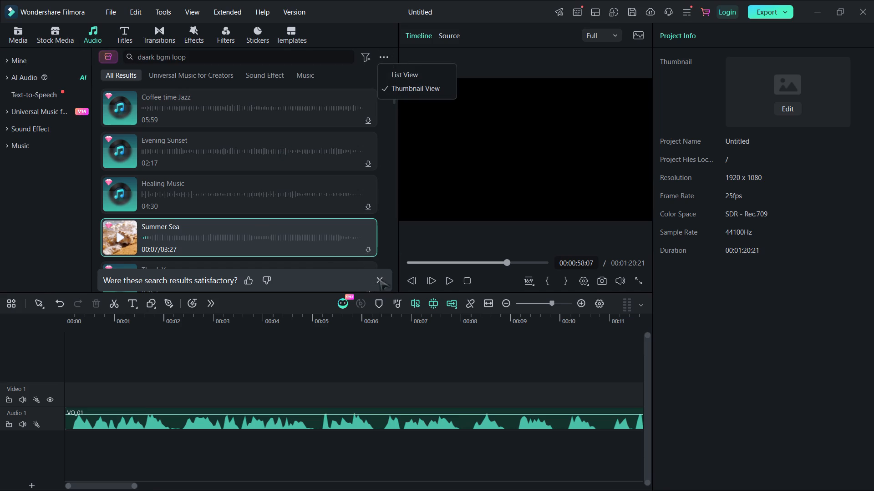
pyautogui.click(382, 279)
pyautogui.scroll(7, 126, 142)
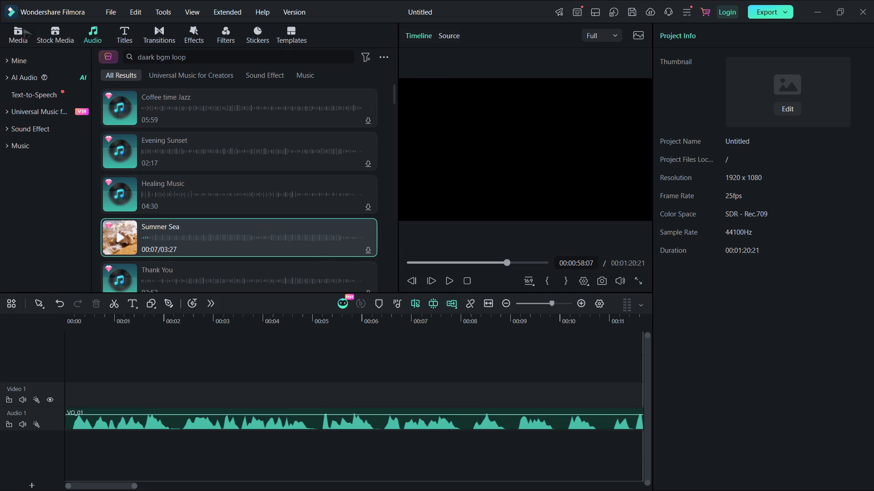
# Import the Suspense Mystery Dark Mysterious Thriller Music MP3 from New Volume (D:) into the project media.
pyautogui.click(21, 30)
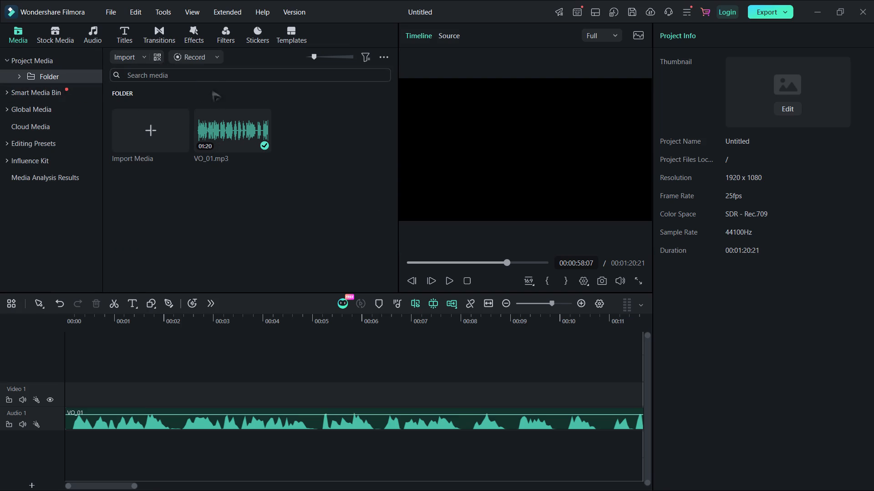
pyautogui.click(140, 58)
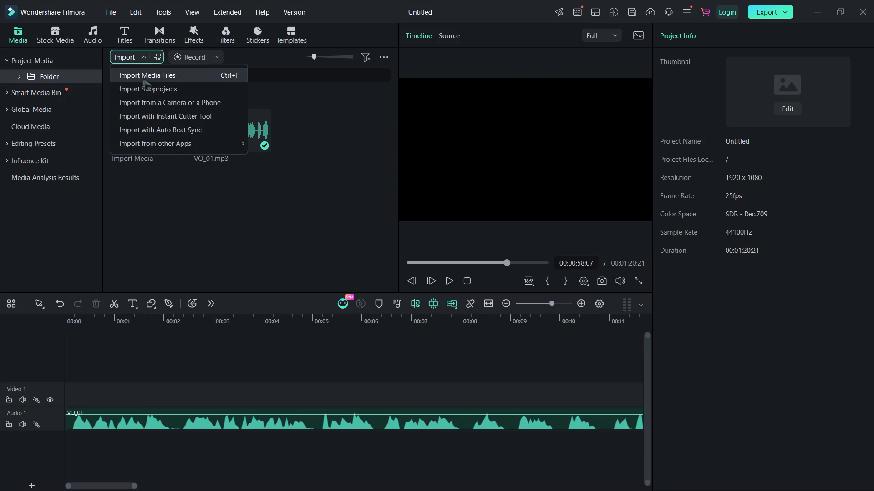
pyautogui.tripleClick(133, 57)
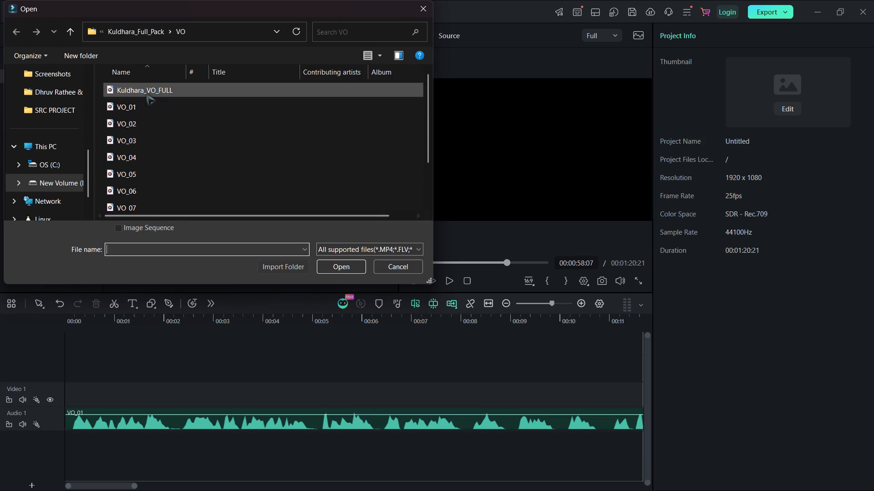
pyautogui.scroll(-2, 58, 191)
pyautogui.click(56, 145)
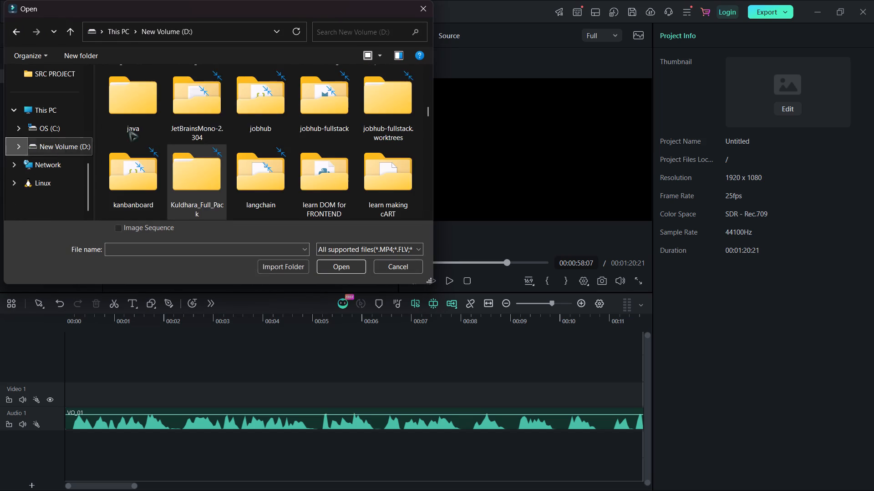
pyautogui.scroll(-20, 239, 119)
pyautogui.scroll(-12, 239, 119)
pyautogui.scroll(1, 239, 119)
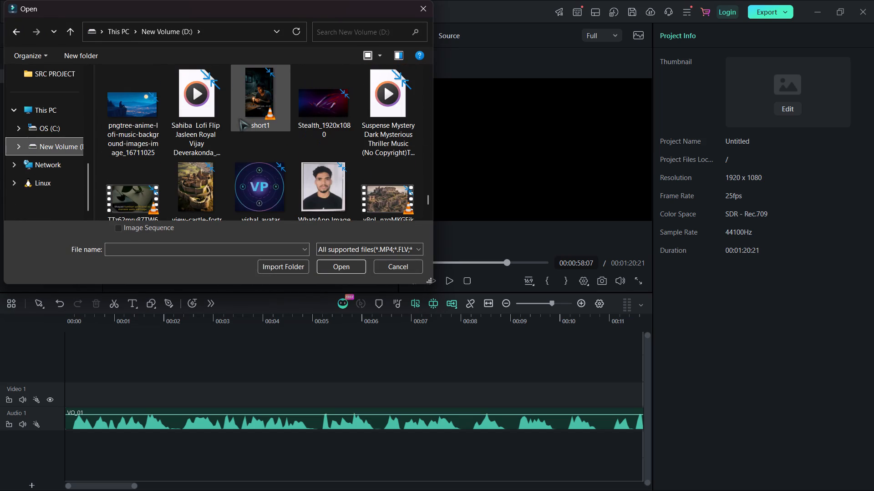
pyautogui.scroll(1, 239, 119)
pyautogui.click(381, 102)
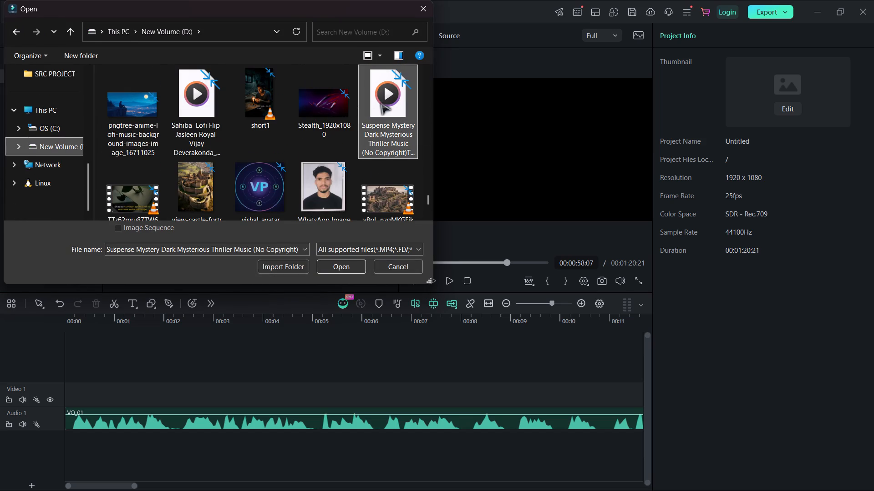
pyautogui.press('Return')
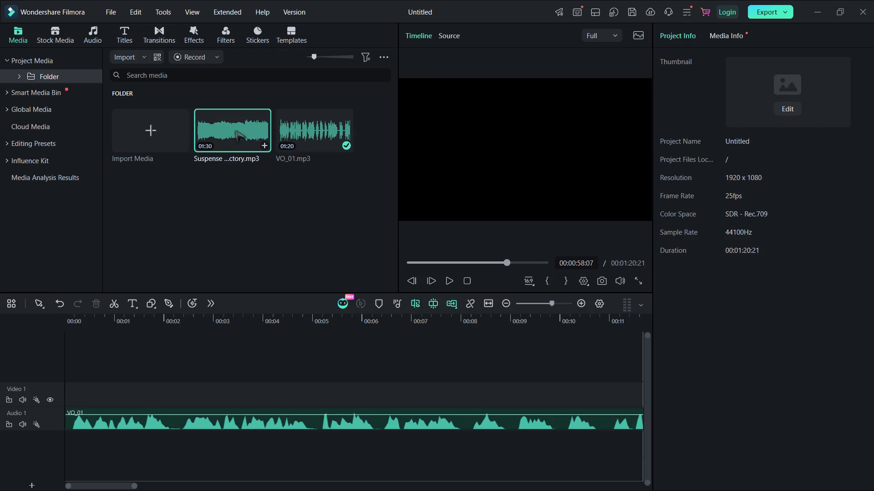
# Place the suspense music clip on a track beneath VO_01, starting at the beginning of the timeline.
pyautogui.moveTo(233, 130); pyautogui.dragTo(112, 447)
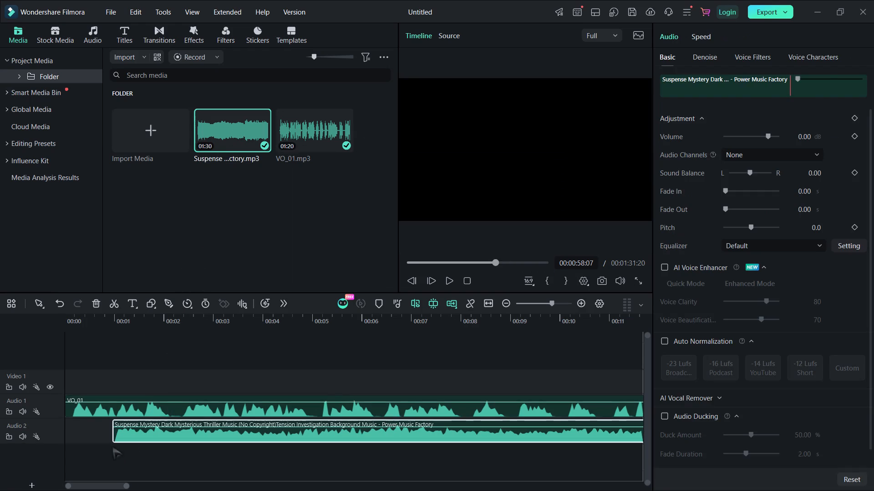
pyautogui.moveTo(133, 420); pyautogui.dragTo(62, 419)
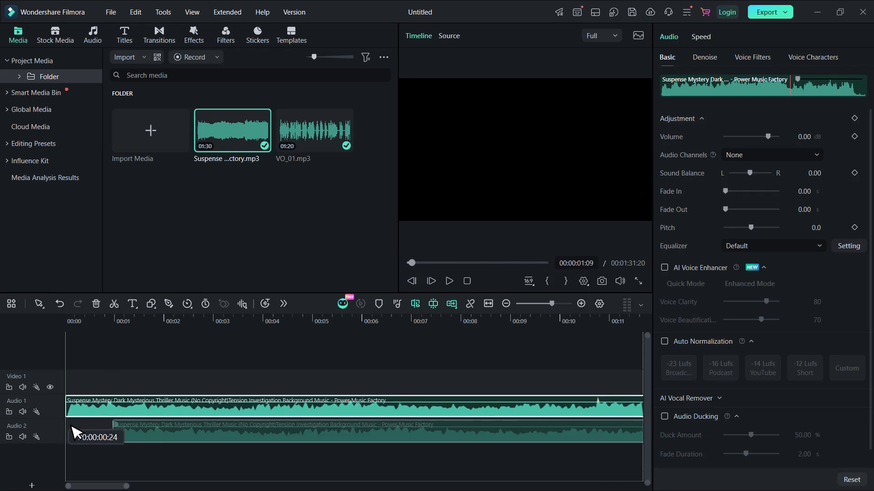
pyautogui.moveTo(62, 419); pyautogui.dragTo(63, 435)
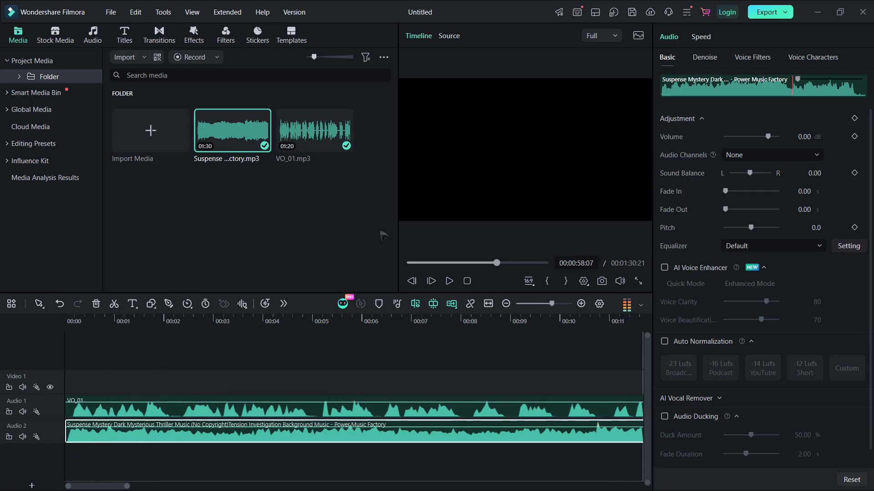
# Play the mix from the start and lower the suspense music clip's volume to about -6.37 dB.
pyautogui.moveTo(478, 258); pyautogui.dragTo(386, 279)
pyautogui.moveTo(496, 259); pyautogui.dragTo(379, 276)
pyautogui.click(368, 276)
pyautogui.click(442, 281)
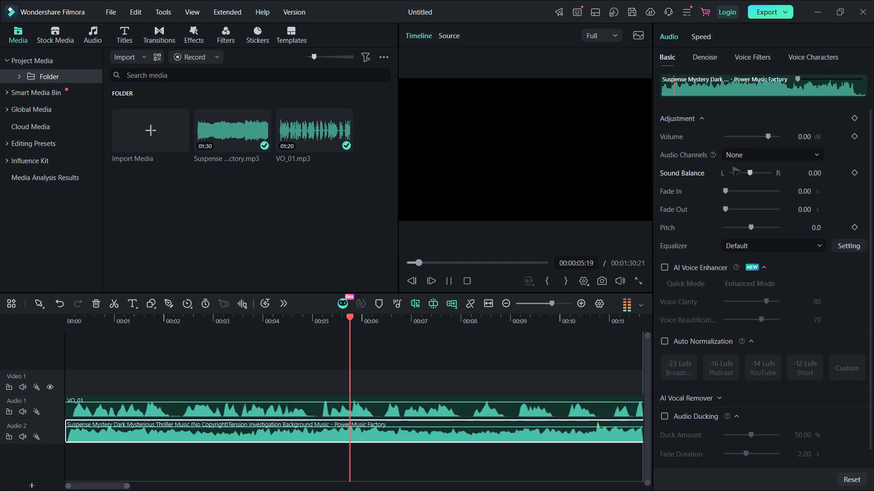
pyautogui.moveTo(766, 135); pyautogui.dragTo(764, 142)
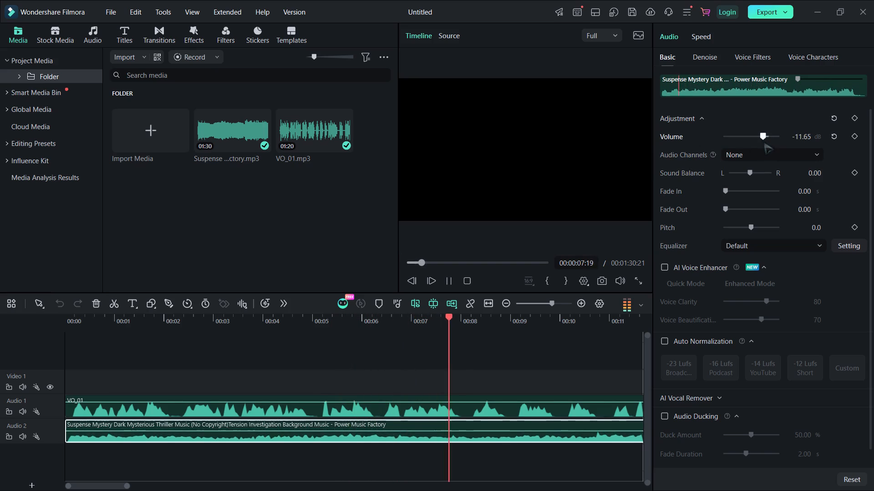
pyautogui.moveTo(764, 142); pyautogui.dragTo(780, 145)
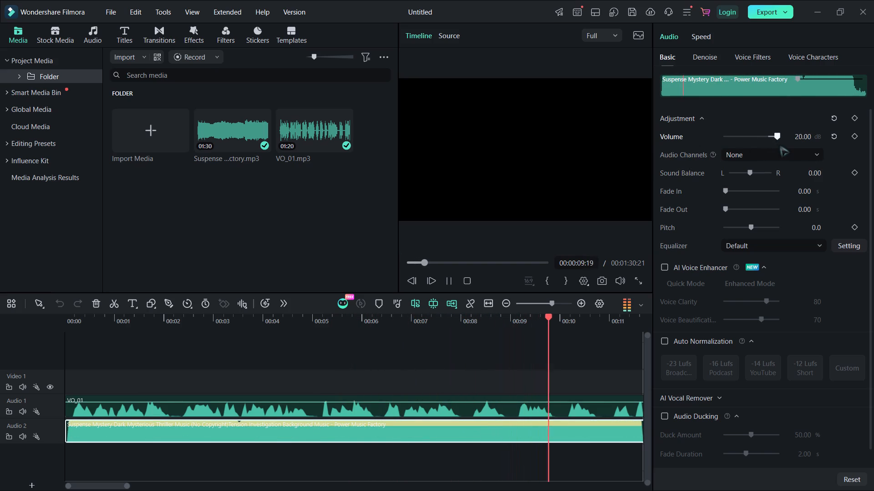
pyautogui.moveTo(780, 145); pyautogui.dragTo(767, 159)
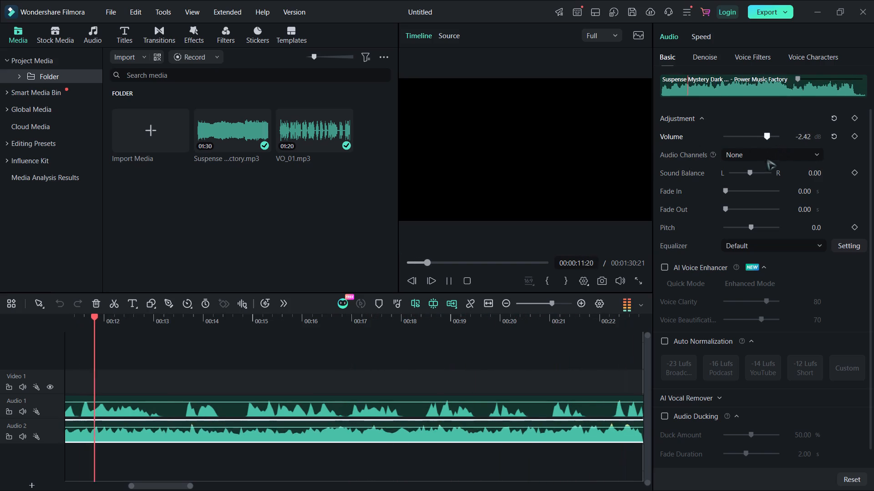
pyautogui.moveTo(767, 159); pyautogui.dragTo(764, 166)
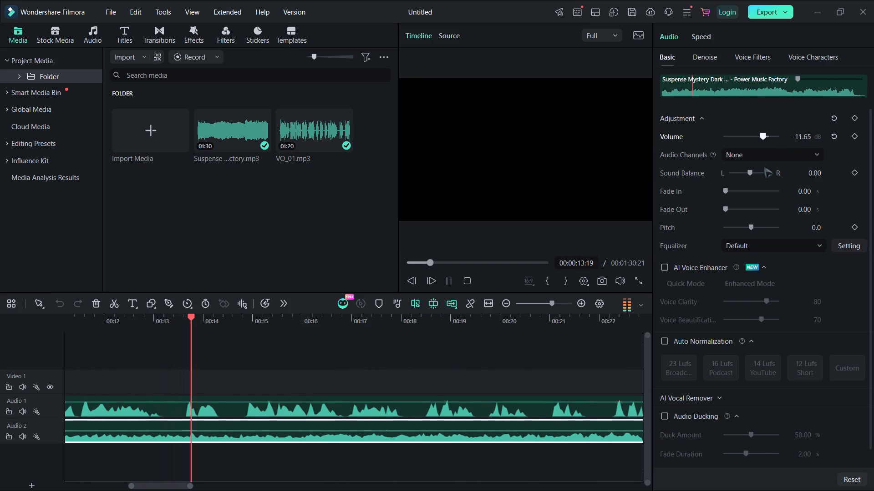
pyautogui.moveTo(764, 166); pyautogui.dragTo(766, 166)
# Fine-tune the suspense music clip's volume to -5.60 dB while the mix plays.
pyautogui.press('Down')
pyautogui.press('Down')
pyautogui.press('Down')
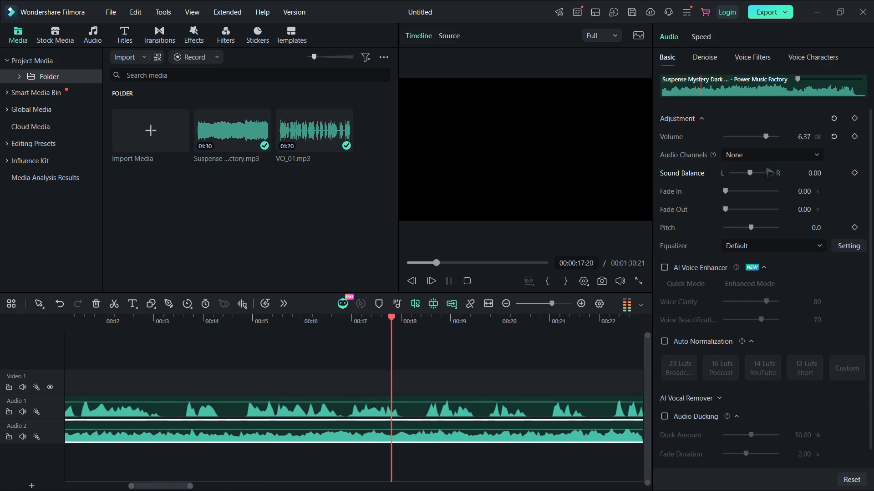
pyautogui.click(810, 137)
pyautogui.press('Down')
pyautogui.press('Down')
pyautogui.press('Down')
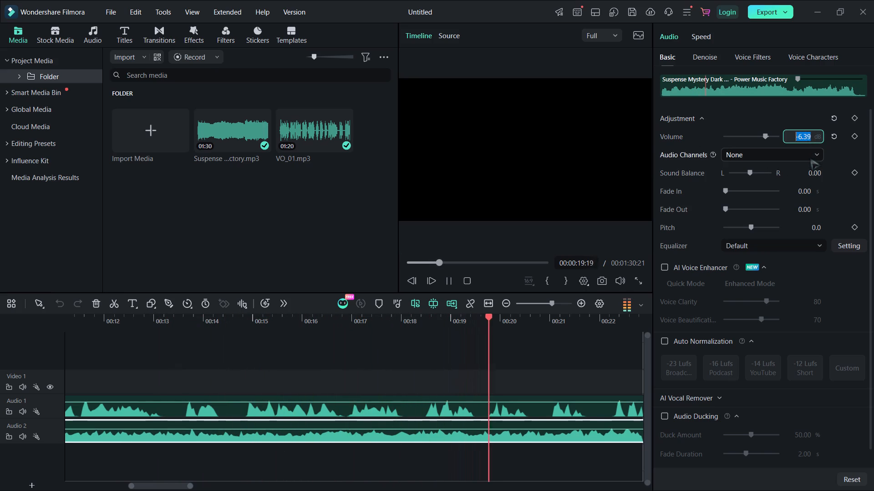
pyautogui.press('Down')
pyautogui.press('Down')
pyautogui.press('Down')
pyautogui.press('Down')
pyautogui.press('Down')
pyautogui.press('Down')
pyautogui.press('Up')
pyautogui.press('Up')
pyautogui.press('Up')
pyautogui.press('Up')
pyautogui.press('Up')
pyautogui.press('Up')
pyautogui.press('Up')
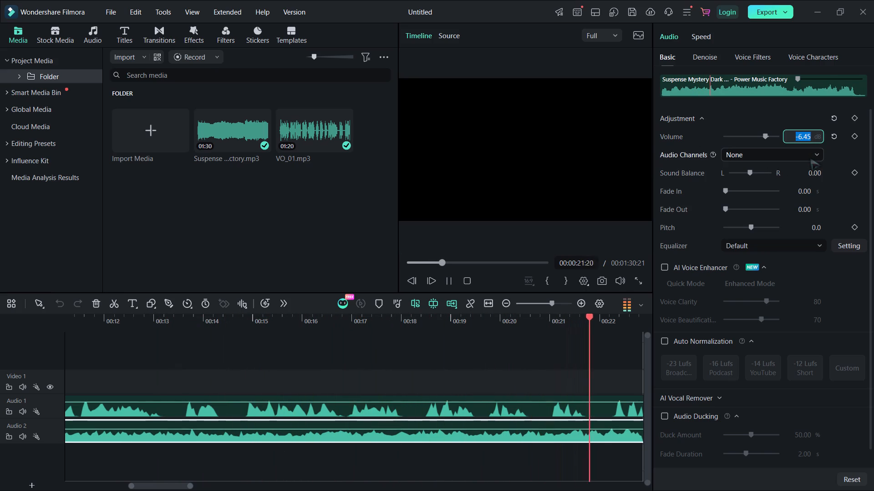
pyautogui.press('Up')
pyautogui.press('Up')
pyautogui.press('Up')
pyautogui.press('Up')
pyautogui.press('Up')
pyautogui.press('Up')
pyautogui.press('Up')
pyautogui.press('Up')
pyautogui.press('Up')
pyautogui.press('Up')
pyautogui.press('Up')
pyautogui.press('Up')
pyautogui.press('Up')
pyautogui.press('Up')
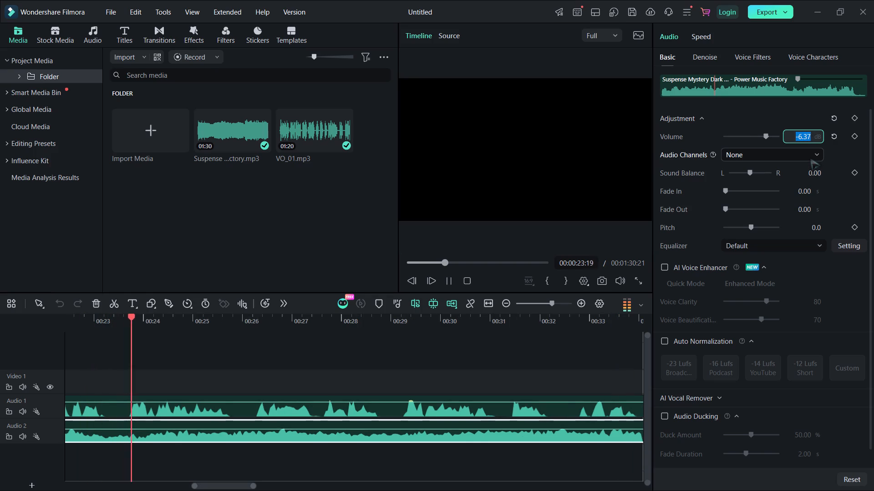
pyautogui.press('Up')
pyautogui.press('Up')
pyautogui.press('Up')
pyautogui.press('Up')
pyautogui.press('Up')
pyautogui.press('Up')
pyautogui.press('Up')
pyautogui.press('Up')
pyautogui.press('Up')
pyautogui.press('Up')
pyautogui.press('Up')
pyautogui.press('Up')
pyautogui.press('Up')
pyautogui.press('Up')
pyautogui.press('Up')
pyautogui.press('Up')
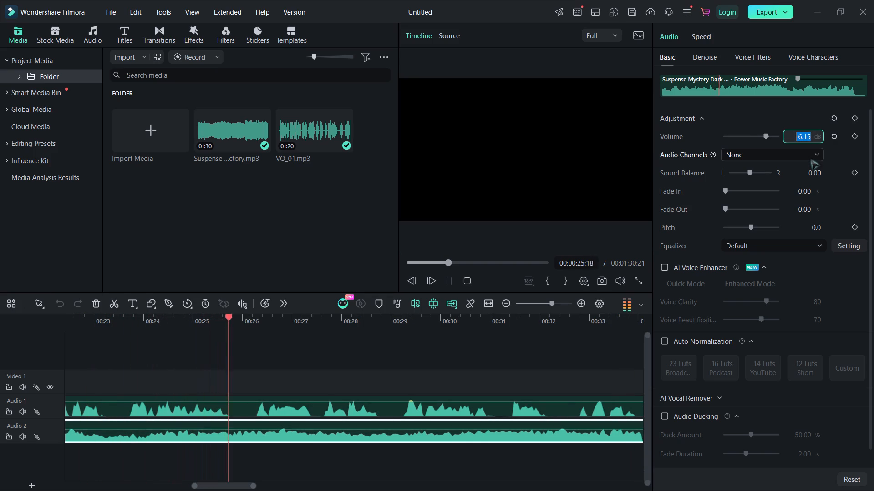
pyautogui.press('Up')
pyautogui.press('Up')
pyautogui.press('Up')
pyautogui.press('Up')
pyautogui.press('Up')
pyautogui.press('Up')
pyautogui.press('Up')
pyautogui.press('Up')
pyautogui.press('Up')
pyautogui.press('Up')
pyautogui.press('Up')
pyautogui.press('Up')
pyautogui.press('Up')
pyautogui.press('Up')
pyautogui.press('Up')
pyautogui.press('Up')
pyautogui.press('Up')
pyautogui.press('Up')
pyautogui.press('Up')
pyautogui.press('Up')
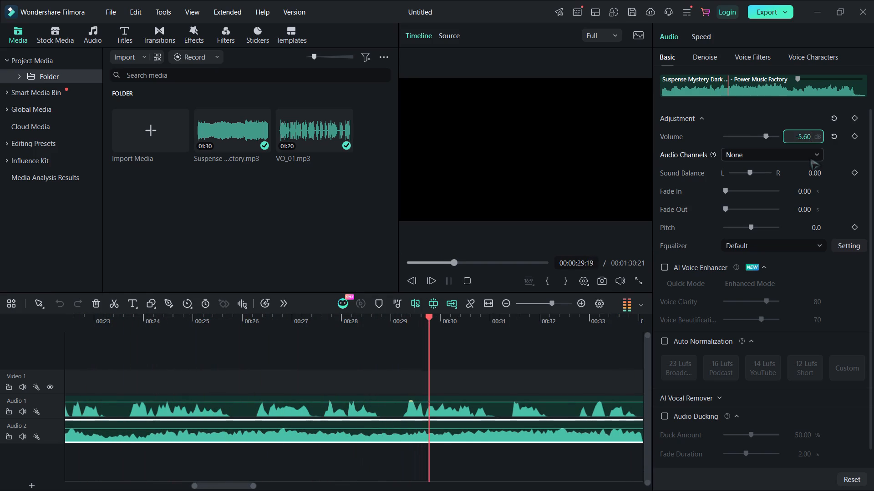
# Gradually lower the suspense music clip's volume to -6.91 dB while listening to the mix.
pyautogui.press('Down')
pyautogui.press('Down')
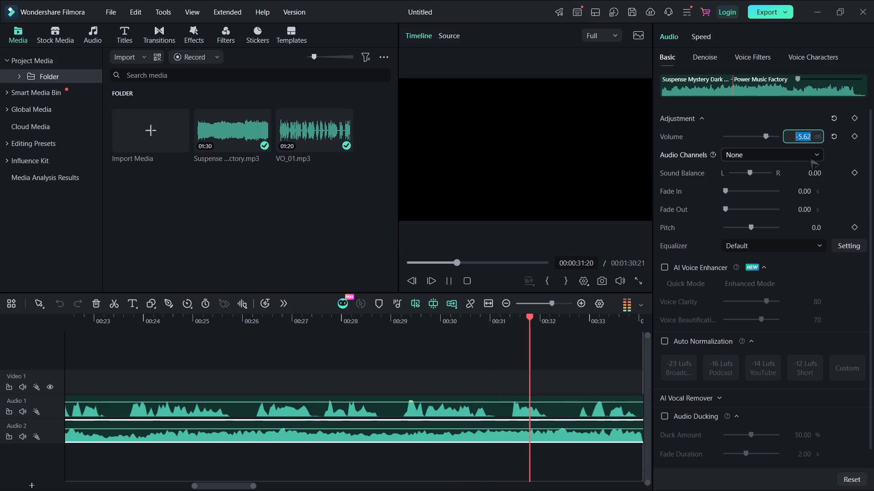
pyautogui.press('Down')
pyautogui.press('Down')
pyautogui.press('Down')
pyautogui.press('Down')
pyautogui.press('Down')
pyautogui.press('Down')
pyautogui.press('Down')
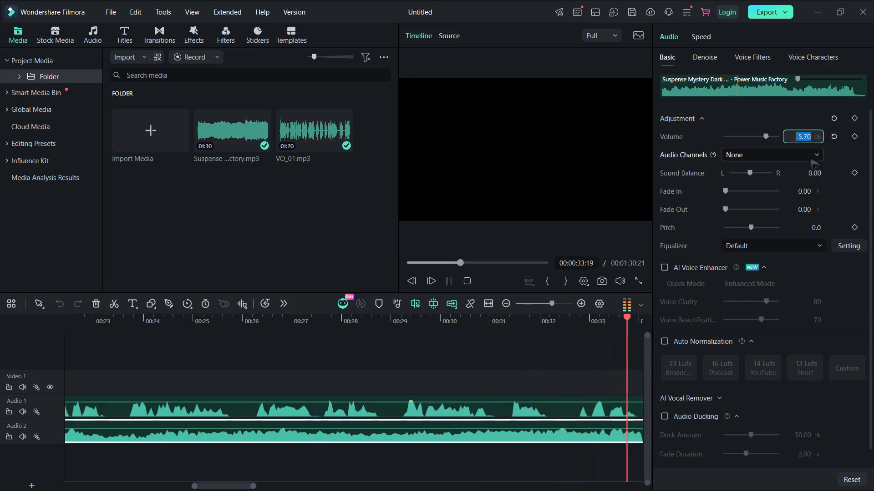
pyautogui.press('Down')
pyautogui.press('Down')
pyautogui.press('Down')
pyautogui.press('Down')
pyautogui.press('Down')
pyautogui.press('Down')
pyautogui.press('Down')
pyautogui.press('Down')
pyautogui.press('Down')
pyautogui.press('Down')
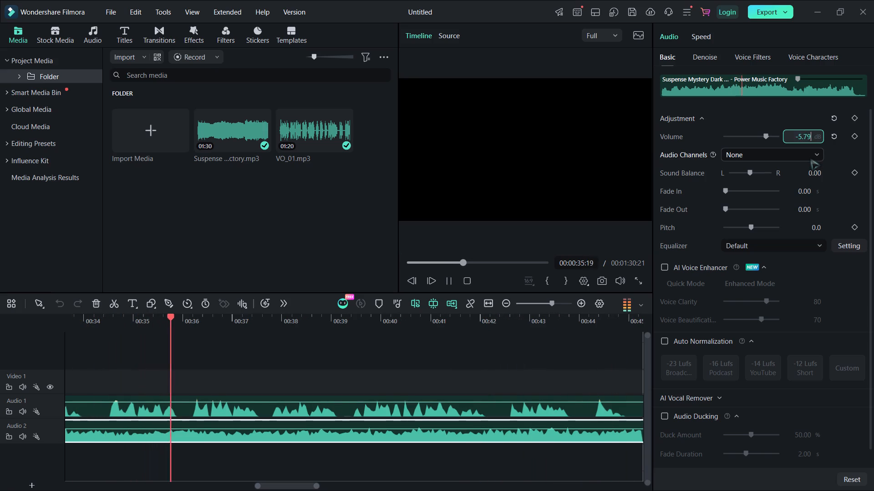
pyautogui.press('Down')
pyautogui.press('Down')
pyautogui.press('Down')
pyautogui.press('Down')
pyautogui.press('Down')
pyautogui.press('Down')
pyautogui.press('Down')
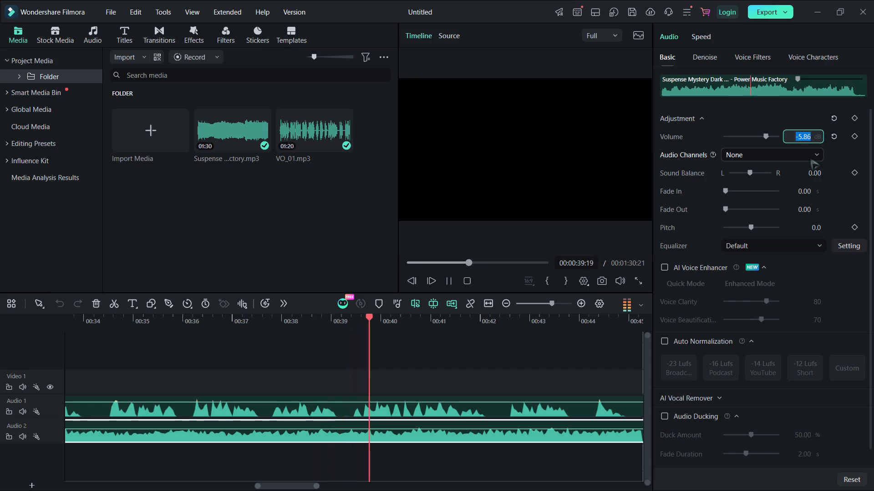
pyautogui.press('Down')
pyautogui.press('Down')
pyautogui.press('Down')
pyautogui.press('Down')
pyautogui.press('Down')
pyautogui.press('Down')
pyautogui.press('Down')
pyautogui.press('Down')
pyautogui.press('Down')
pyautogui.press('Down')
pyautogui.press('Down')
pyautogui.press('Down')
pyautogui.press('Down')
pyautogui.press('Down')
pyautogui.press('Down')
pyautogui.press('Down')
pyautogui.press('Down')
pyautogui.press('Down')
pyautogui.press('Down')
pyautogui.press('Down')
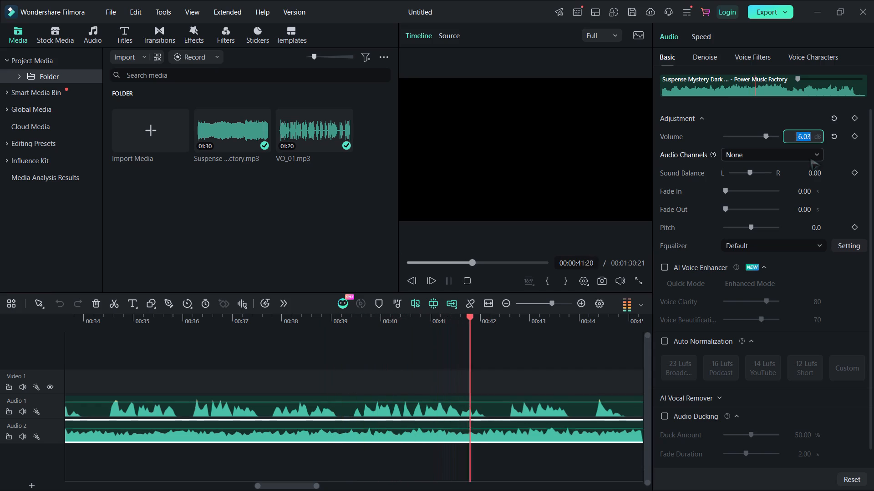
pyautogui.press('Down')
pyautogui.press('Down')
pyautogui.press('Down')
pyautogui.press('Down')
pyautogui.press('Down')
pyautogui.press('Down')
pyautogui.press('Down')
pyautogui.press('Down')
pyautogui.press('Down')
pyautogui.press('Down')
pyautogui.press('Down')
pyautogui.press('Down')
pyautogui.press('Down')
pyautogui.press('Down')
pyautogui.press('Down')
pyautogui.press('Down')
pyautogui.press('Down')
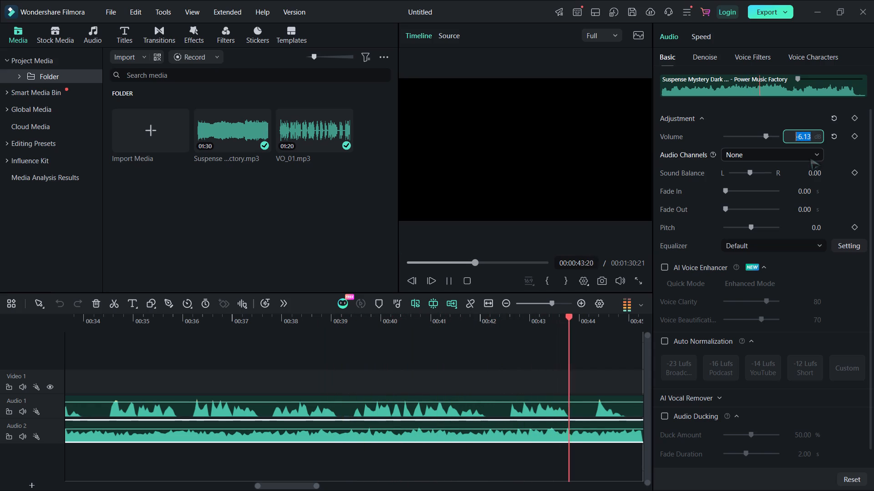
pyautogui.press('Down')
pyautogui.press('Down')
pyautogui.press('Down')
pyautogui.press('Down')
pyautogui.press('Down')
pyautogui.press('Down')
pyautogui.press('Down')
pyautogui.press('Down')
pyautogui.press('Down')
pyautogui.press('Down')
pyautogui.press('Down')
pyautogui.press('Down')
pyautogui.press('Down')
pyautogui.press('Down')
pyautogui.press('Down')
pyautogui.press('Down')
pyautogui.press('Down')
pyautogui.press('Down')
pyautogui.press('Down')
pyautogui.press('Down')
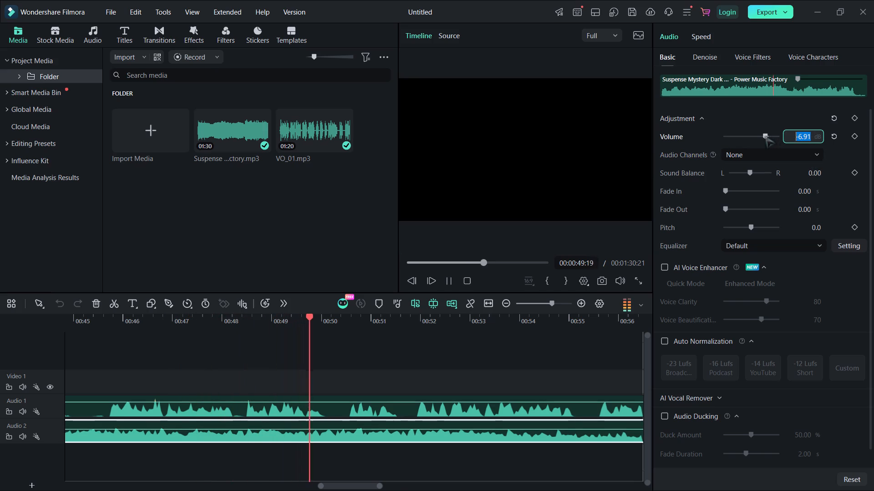
# Try much lower levels for the suspense music clip, and settle its volume at -6.37 dB.
pyautogui.moveTo(765, 136); pyautogui.dragTo(759, 143)
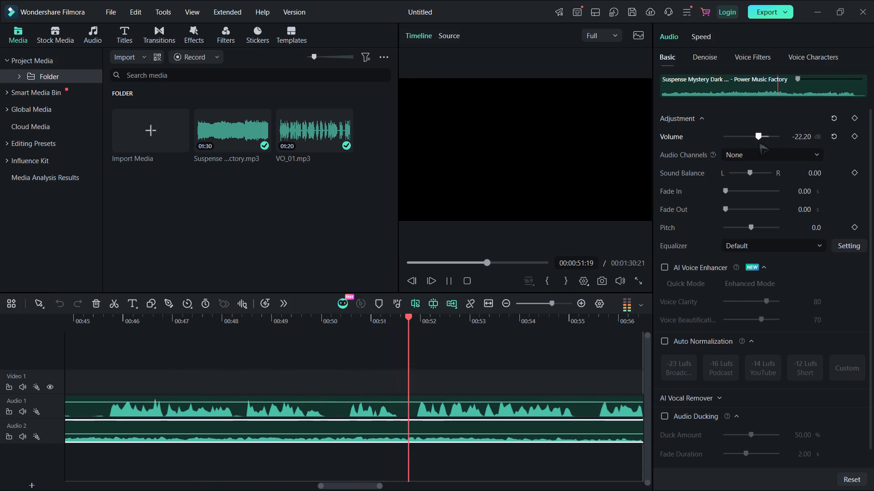
pyautogui.moveTo(759, 143); pyautogui.dragTo(763, 143)
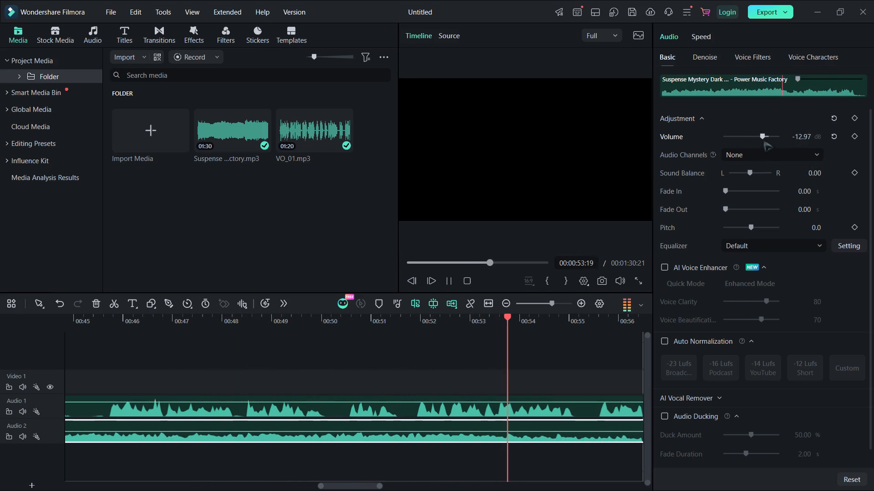
pyautogui.click(764, 134)
pyautogui.click(764, 134)
pyautogui.click(766, 135)
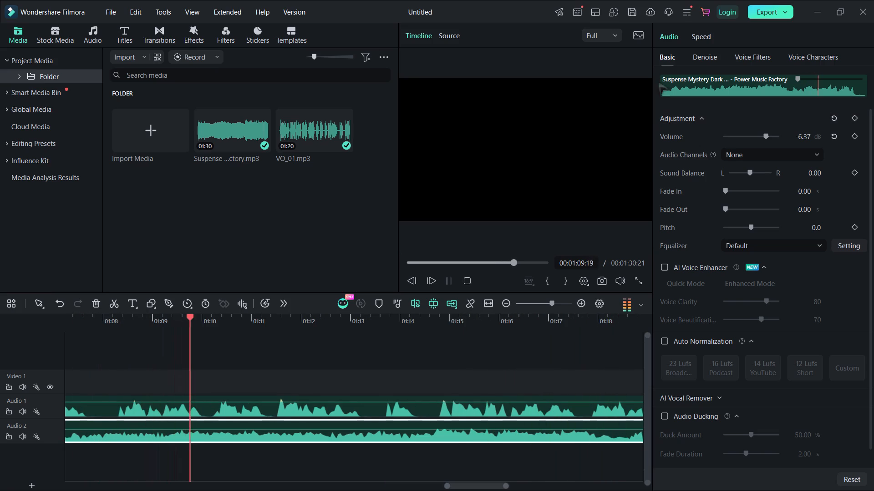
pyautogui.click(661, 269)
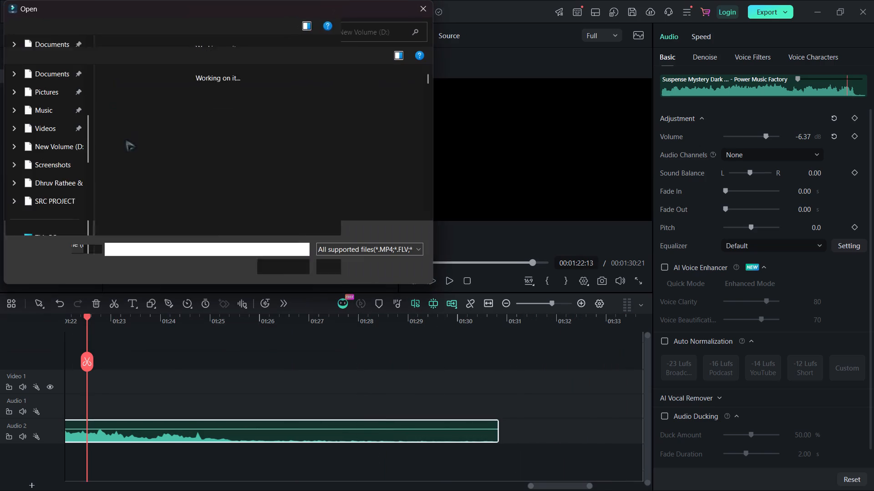
# Browse New Volume (D:) in the import window and open the inner Kuldhara_Full_Pack folder.
pyautogui.click(71, 153)
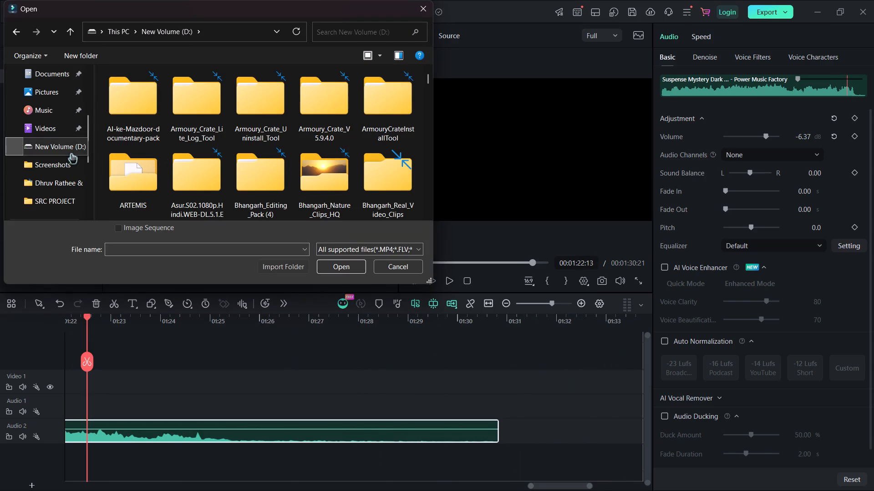
pyautogui.click(71, 153)
pyautogui.click(65, 146)
pyautogui.doubleClick(57, 140)
pyautogui.scroll(-20, 224, 140)
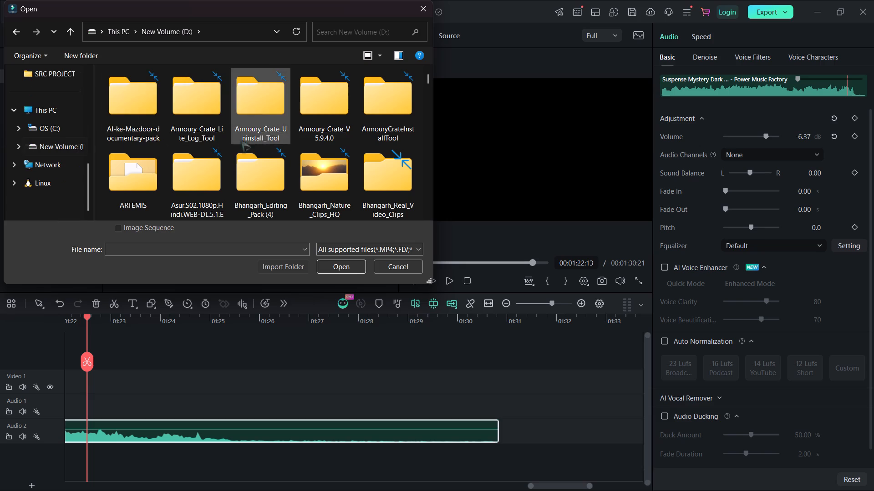
pyautogui.scroll(-3, 242, 140)
pyautogui.click(298, 139)
pyautogui.scroll(-20, 298, 139)
pyautogui.scroll(-10, 298, 139)
pyautogui.scroll(20, 298, 139)
pyautogui.scroll(20, 298, 139)
pyautogui.scroll(20, 298, 139)
pyautogui.scroll(-20, 298, 139)
pyautogui.scroll(-20, 298, 139)
pyautogui.scroll(-20, 298, 139)
pyautogui.scroll(20, 298, 140)
pyautogui.scroll(18, 298, 140)
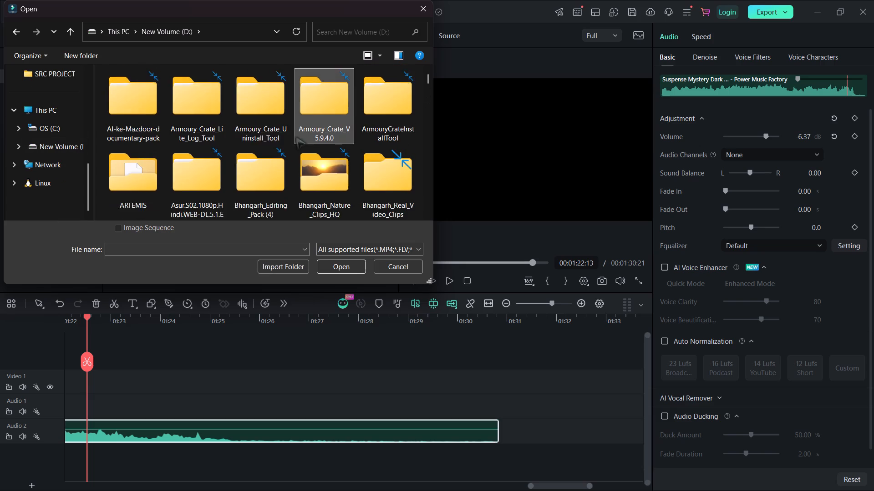
pyautogui.scroll(20, 296, 137)
pyautogui.scroll(11, 296, 137)
pyautogui.scroll(-20, 286, 117)
pyautogui.scroll(-14, 286, 117)
pyautogui.scroll(6, 286, 117)
pyautogui.click(338, 173)
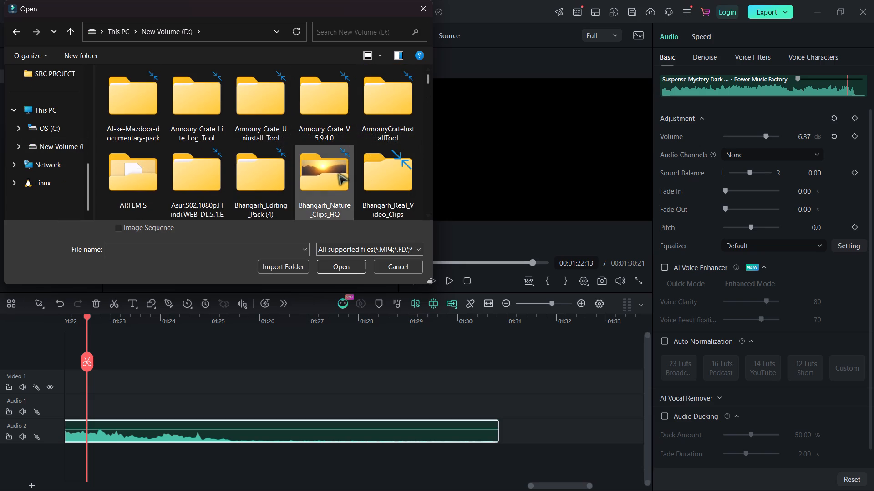
pyautogui.write('kk')
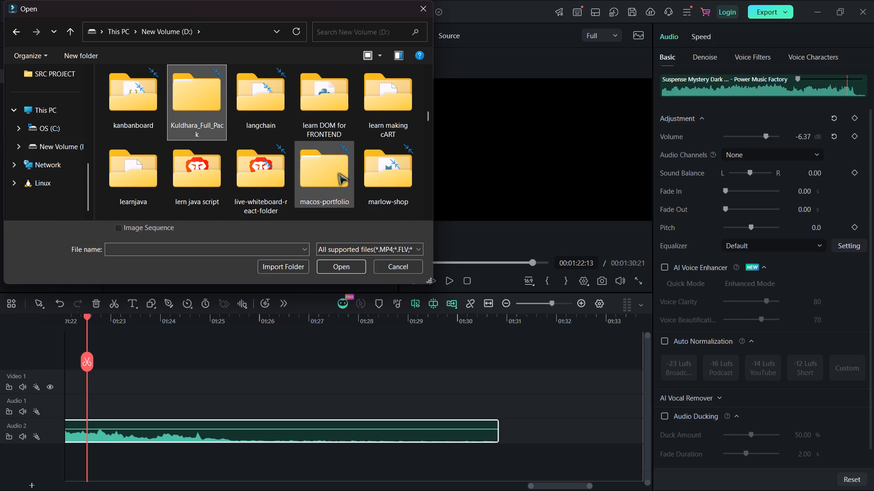
pyautogui.press('Return')
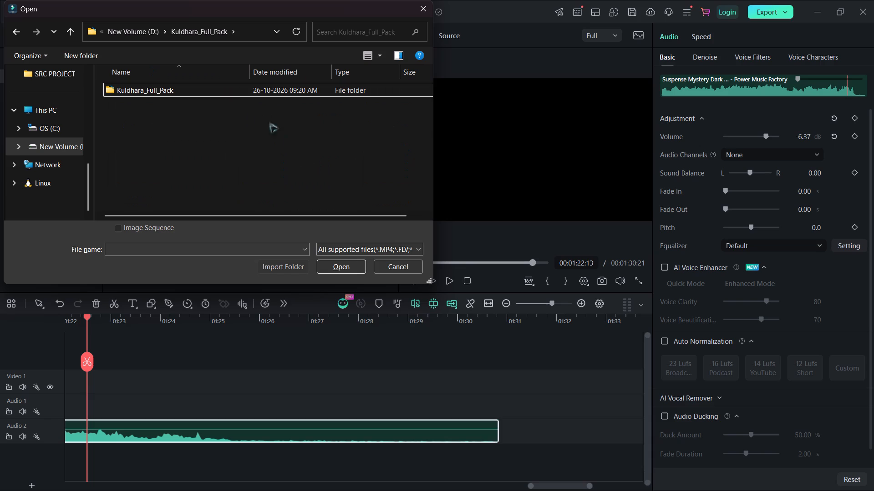
pyautogui.doubleClick(216, 85)
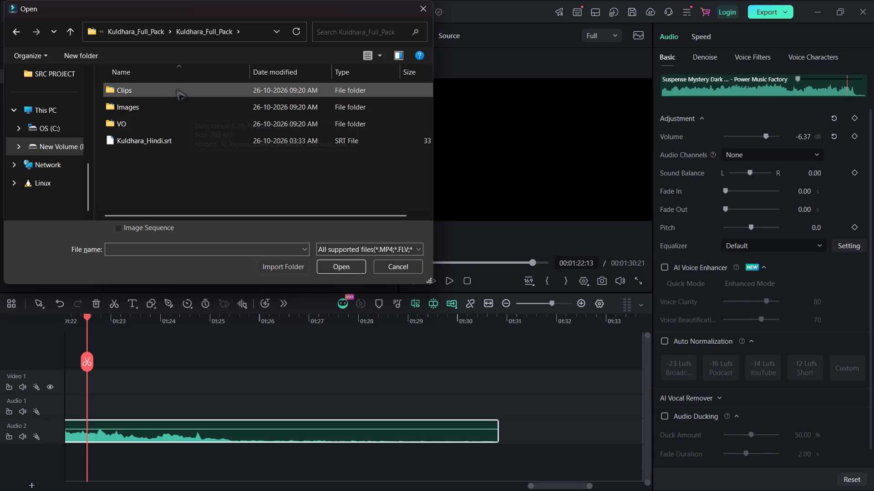
# Import the voice-over files VO_02 through VO_08 from the VO folder into the project media.
pyautogui.click(177, 90)
pyautogui.doubleClick(163, 119)
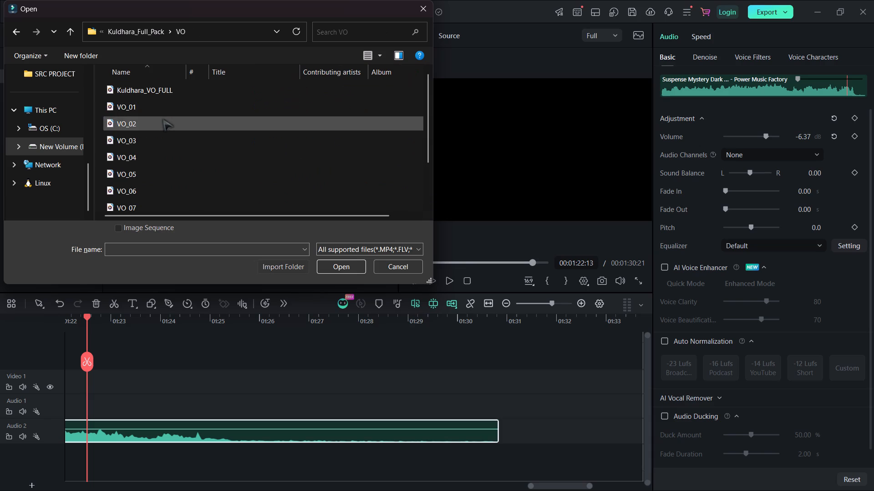
pyautogui.click(158, 120)
pyautogui.scroll(-2, 158, 120)
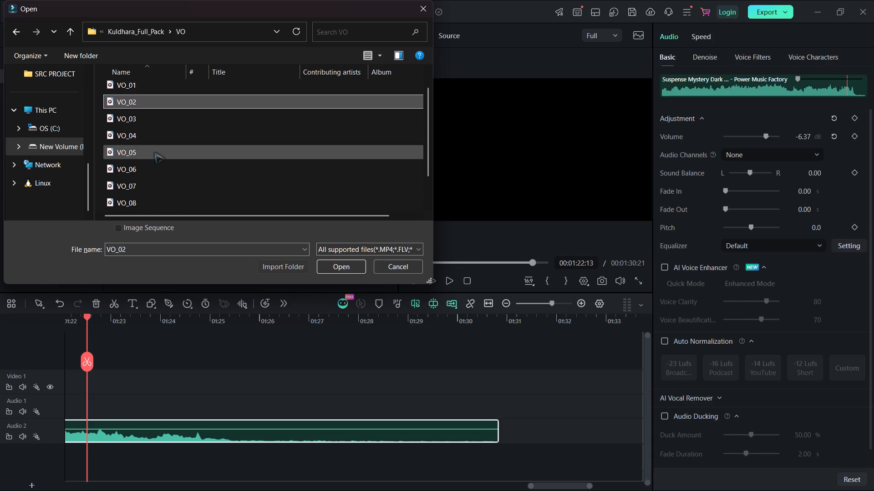
pyautogui.keyDown('shift'); pyautogui.click(159, 204); pyautogui.keyUp('shift')
pyautogui.press('Return')
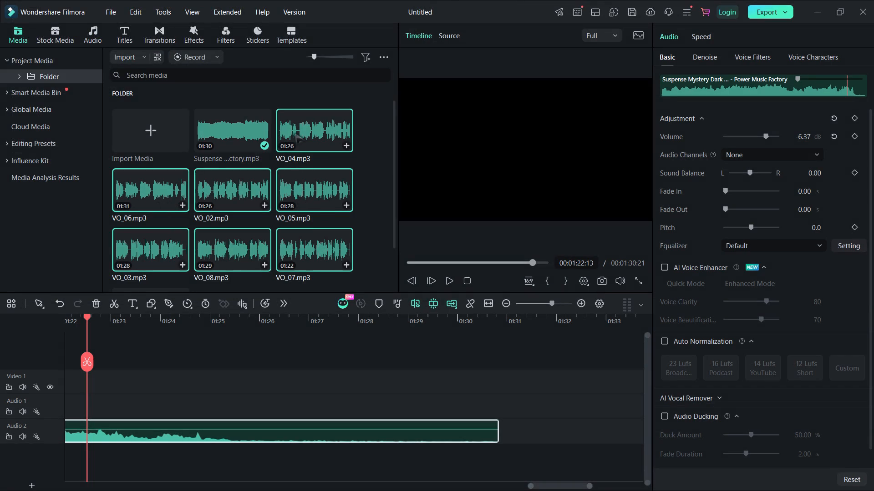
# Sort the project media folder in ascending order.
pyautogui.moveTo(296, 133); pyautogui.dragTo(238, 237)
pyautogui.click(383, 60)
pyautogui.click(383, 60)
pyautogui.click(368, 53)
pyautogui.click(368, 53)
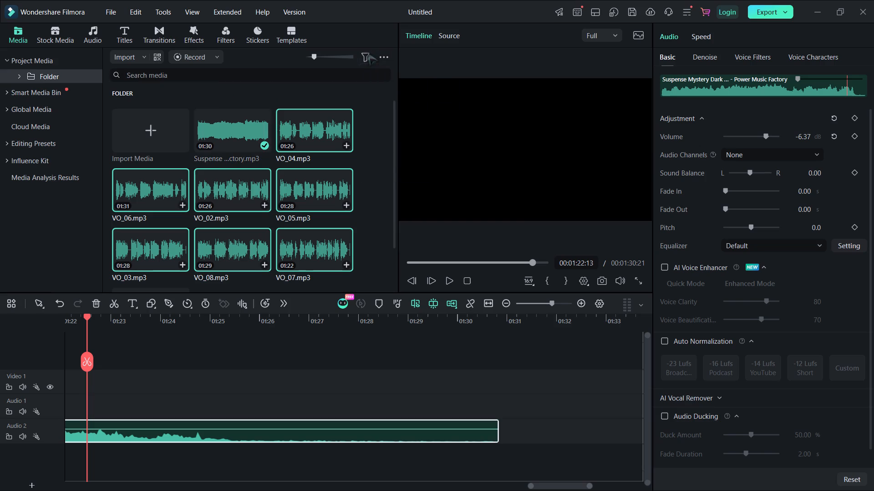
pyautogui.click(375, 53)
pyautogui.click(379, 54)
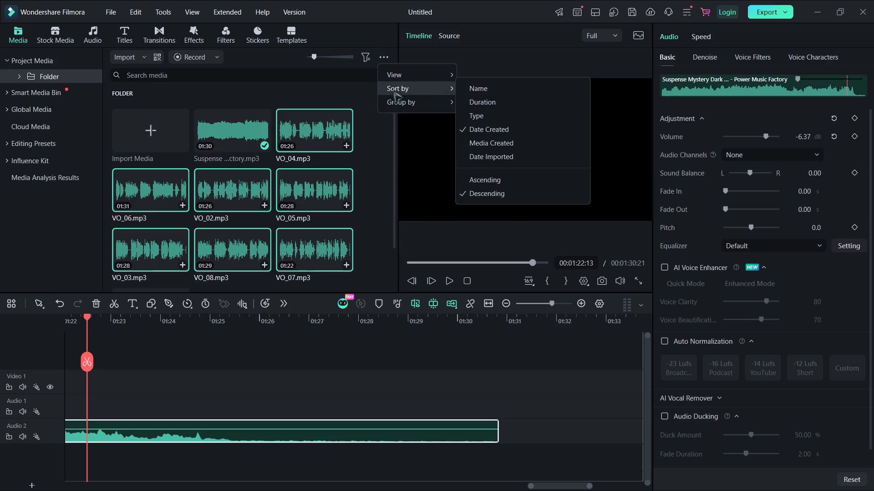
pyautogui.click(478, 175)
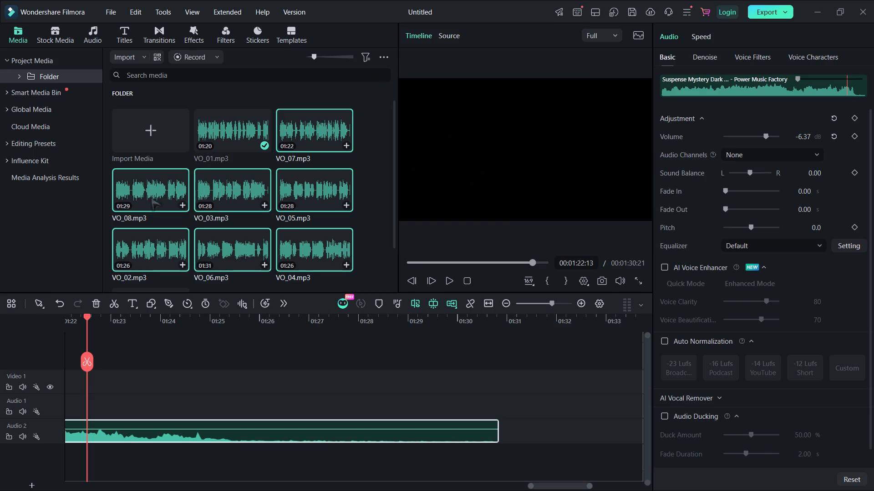
# Preview VO_01.mp3 in the source viewer and go through the double-speed playback tips until they close.
pyautogui.click(374, 54)
pyautogui.moveTo(193, 93); pyautogui.dragTo(273, 203)
pyautogui.click(262, 128)
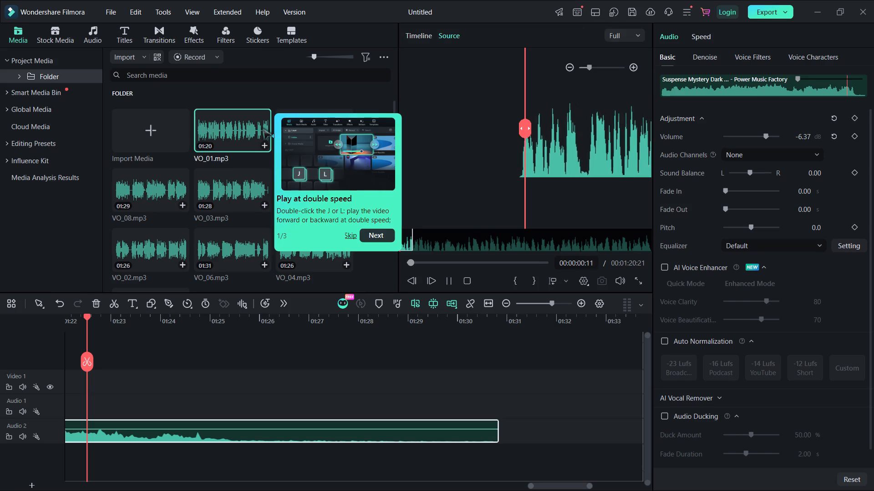
pyautogui.click(367, 229)
pyautogui.click(376, 234)
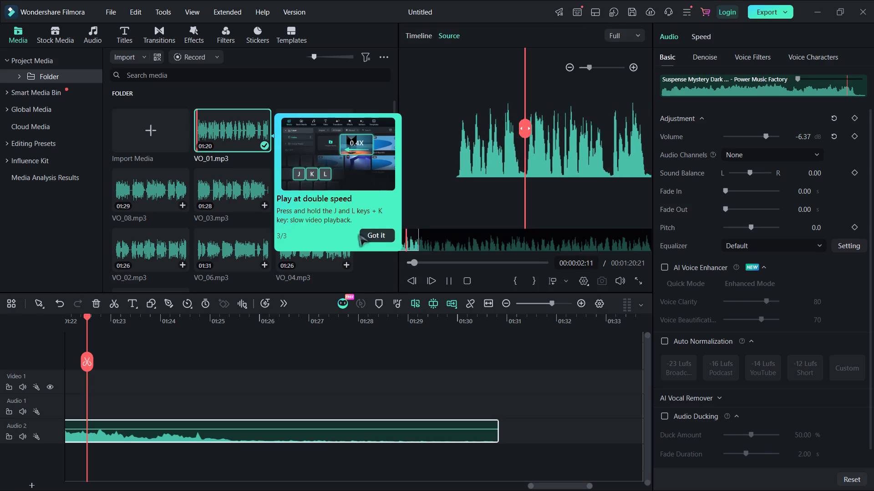
pyautogui.click(373, 235)
pyautogui.click(312, 83)
pyautogui.doubleClick(310, 88)
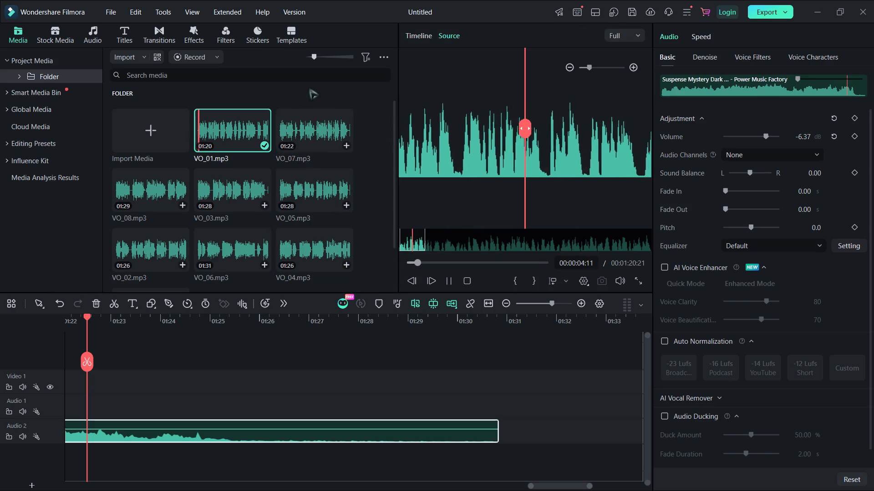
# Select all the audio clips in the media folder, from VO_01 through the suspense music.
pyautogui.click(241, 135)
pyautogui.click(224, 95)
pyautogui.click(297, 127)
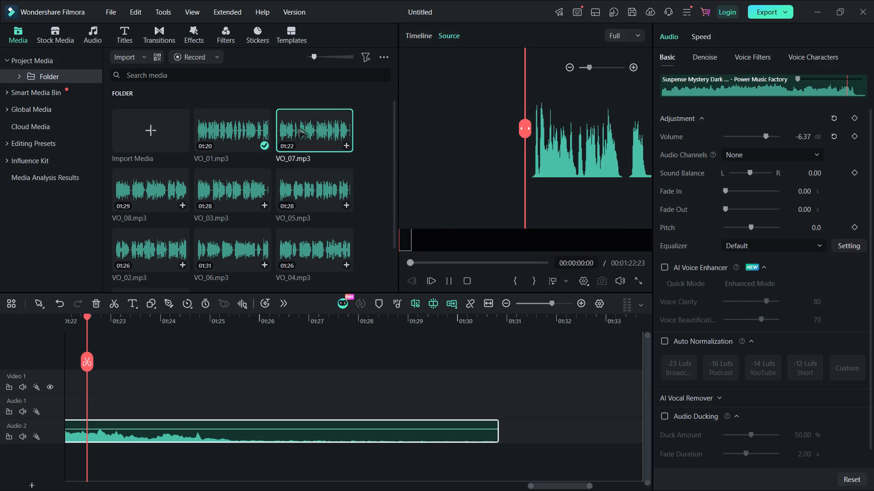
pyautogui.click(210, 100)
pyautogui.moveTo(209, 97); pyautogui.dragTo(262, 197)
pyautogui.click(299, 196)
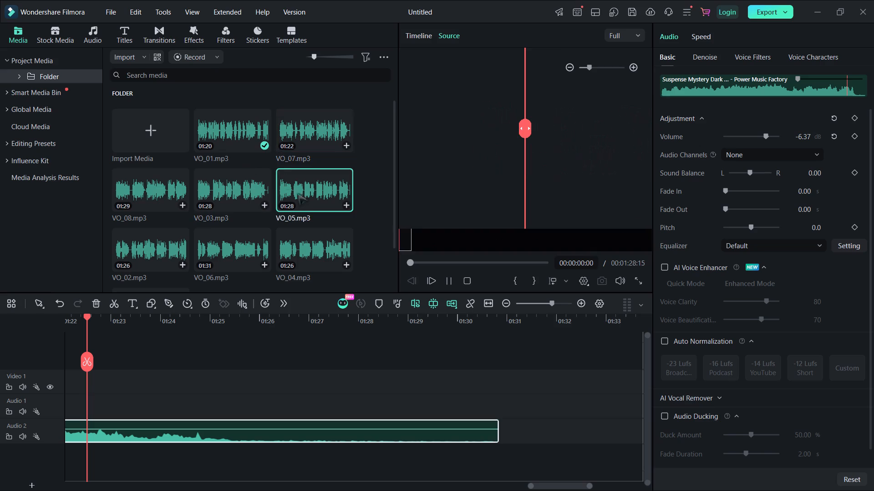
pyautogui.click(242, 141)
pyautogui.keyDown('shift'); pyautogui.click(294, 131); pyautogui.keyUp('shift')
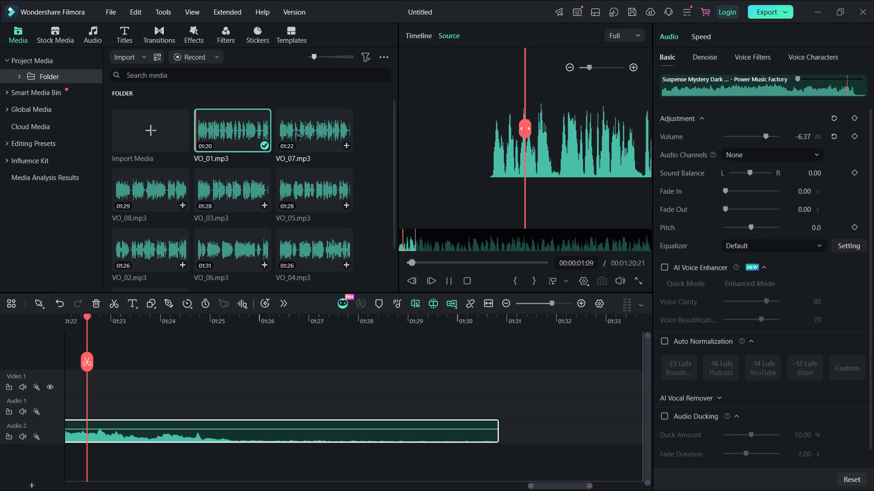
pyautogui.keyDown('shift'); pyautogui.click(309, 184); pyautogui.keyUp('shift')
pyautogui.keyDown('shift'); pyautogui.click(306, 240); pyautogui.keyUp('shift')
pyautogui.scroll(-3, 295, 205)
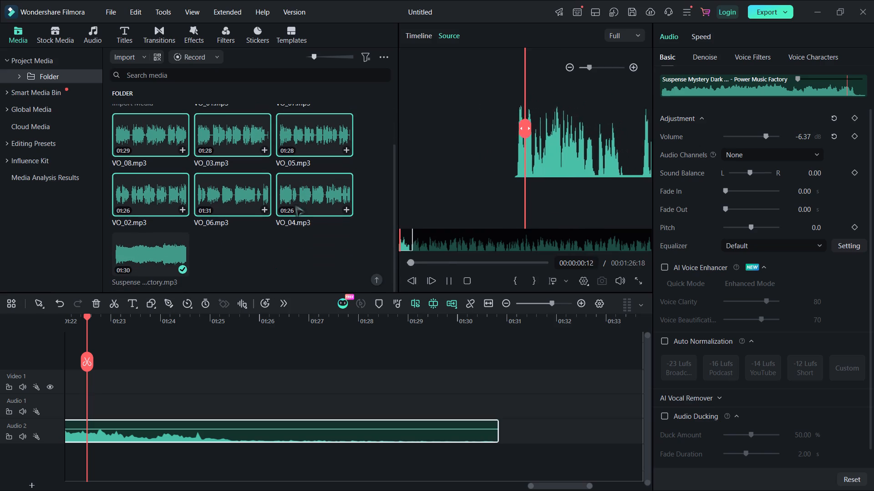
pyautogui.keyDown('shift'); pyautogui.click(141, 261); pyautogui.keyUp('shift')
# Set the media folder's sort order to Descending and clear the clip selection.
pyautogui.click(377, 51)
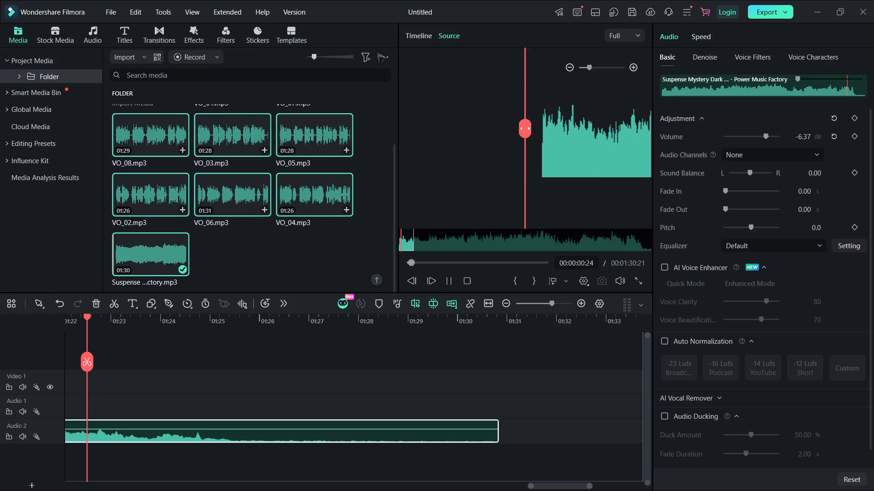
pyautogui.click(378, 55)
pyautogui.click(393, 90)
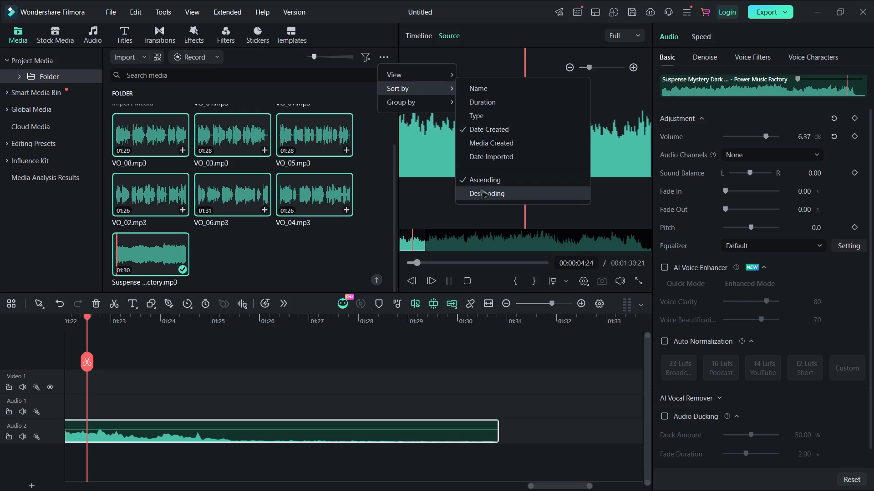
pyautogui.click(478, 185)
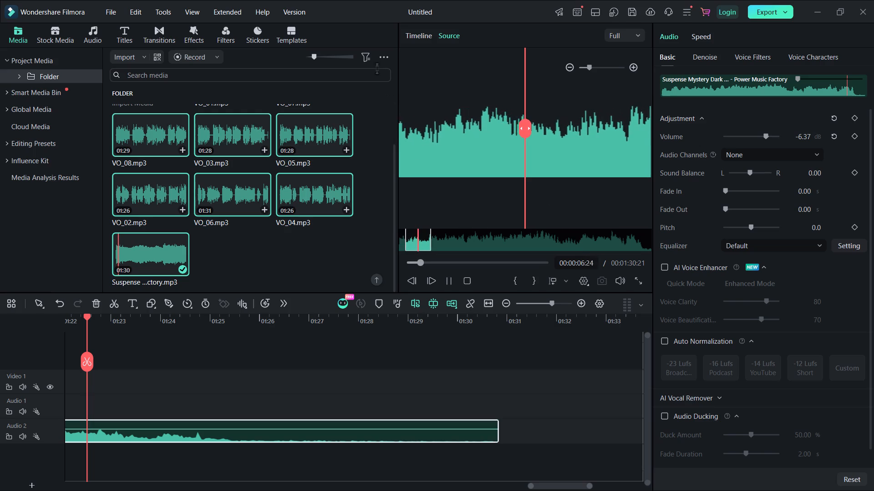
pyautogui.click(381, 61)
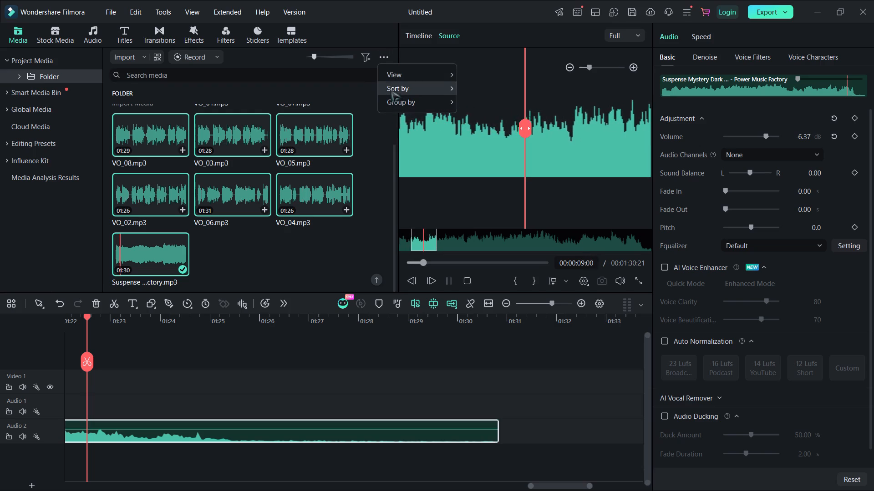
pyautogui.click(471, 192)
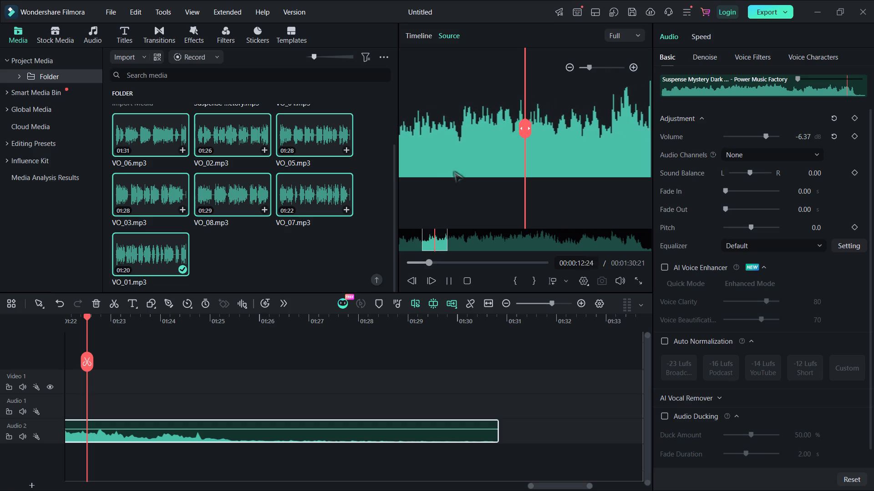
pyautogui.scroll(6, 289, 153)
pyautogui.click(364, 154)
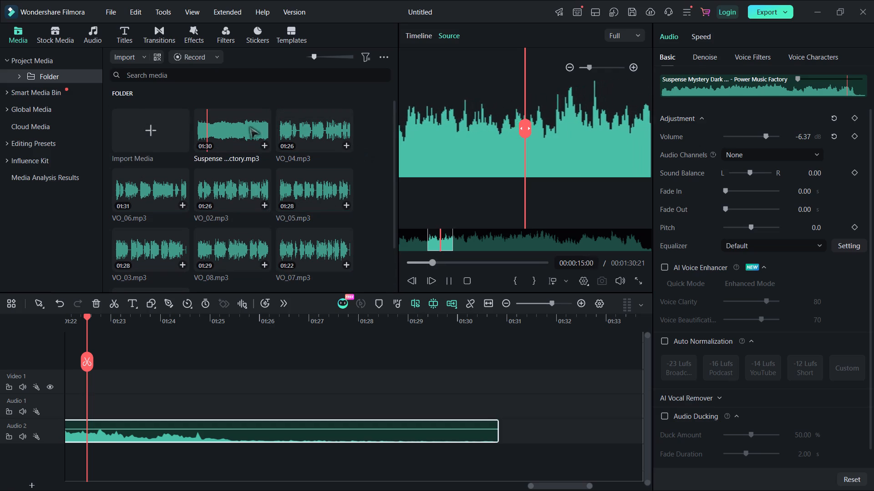
# Preview the suspense music and VO_04.mp3 briefly, and scrub through VO_02.mp3 up to about 1:19 in the source viewer.
pyautogui.click(223, 126)
pyautogui.click(223, 126)
pyautogui.click(293, 146)
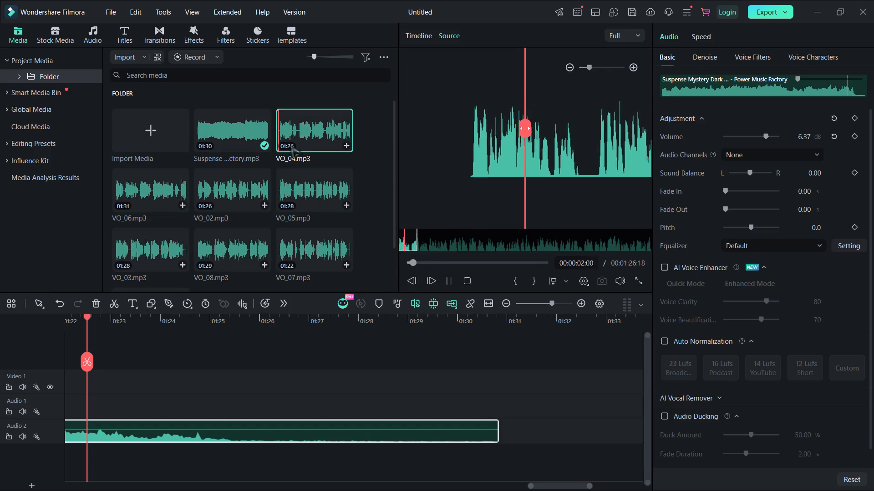
pyautogui.click(224, 201)
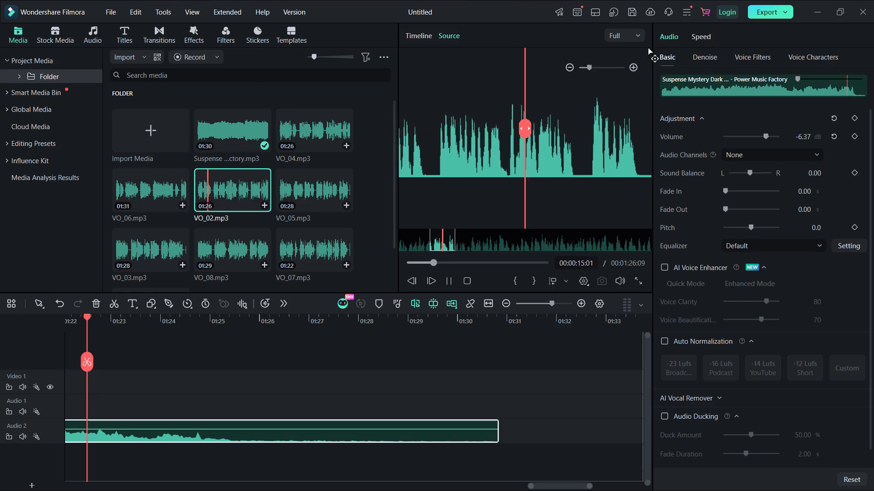
pyautogui.moveTo(521, 131); pyautogui.dragTo(545, 131)
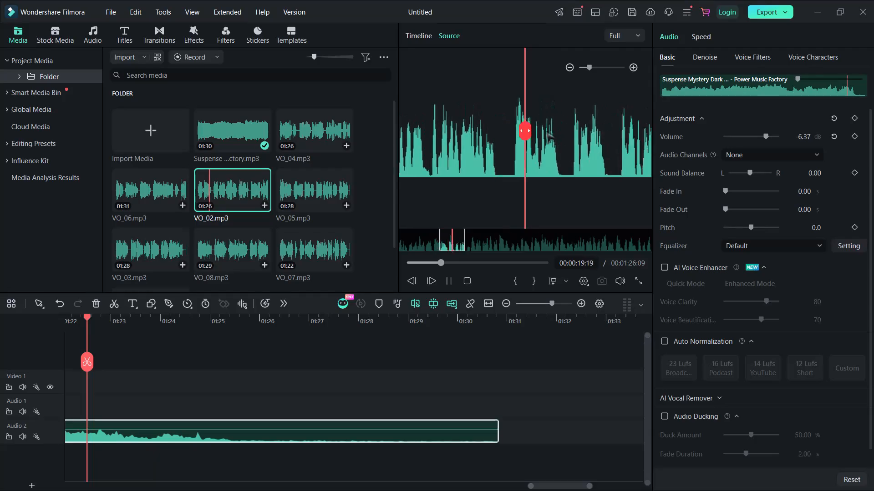
pyautogui.moveTo(545, 131); pyautogui.dragTo(622, 131)
pyautogui.click(579, 242)
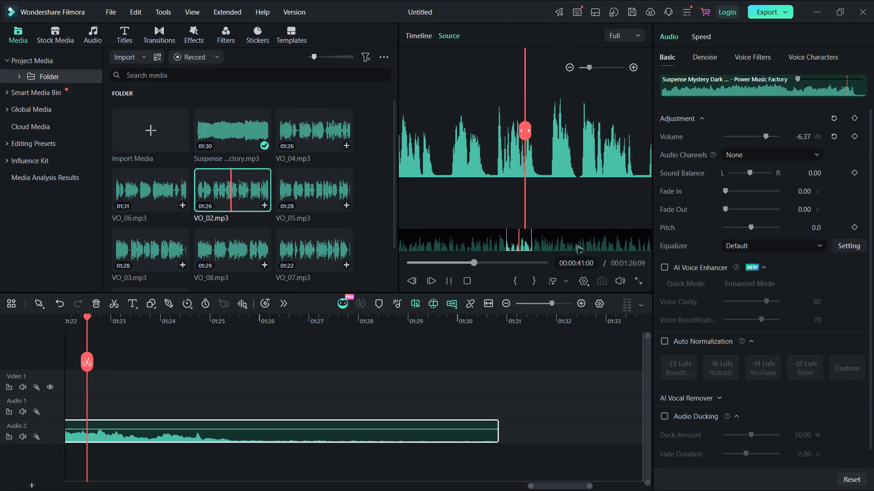
pyautogui.moveTo(528, 241); pyautogui.dragTo(579, 244)
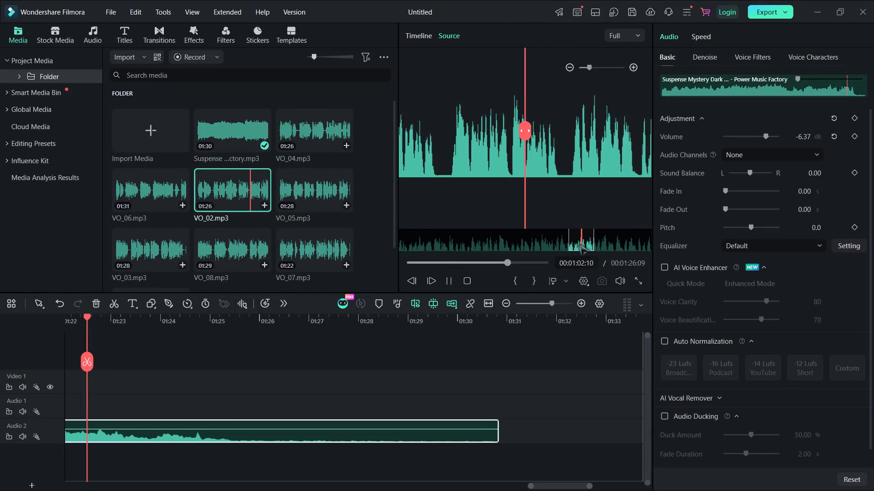
pyautogui.moveTo(594, 246); pyautogui.dragTo(628, 246)
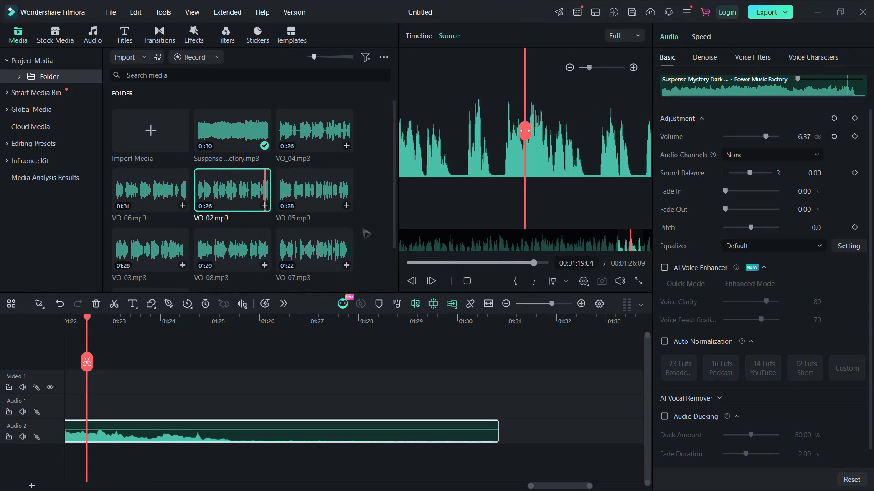
# Scrub through VO_05.mp3 and VO_03.mp3 in the source viewer to review both voice-overs.
pyautogui.click(304, 182)
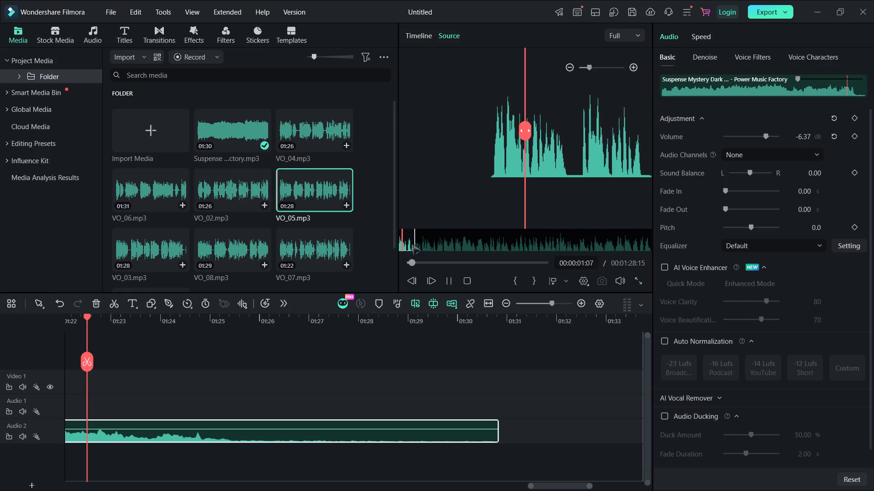
pyautogui.moveTo(412, 244); pyautogui.dragTo(497, 248)
pyautogui.moveTo(501, 247); pyautogui.dragTo(576, 240)
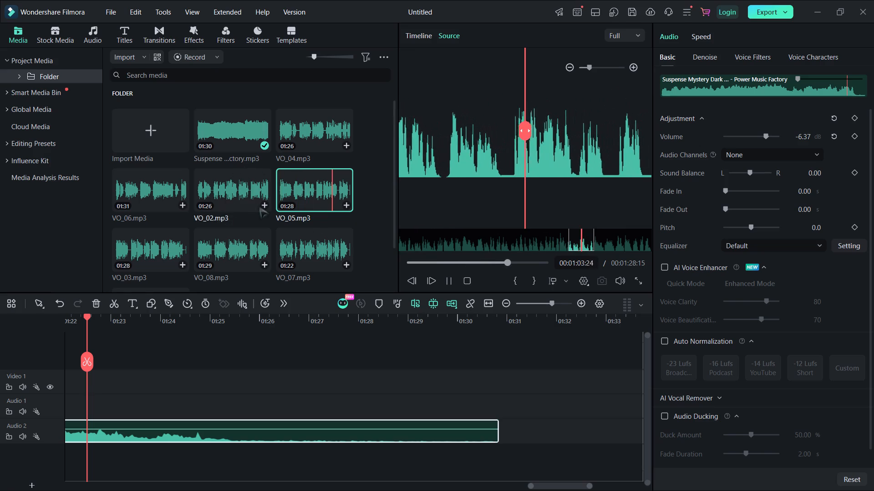
pyautogui.click(162, 245)
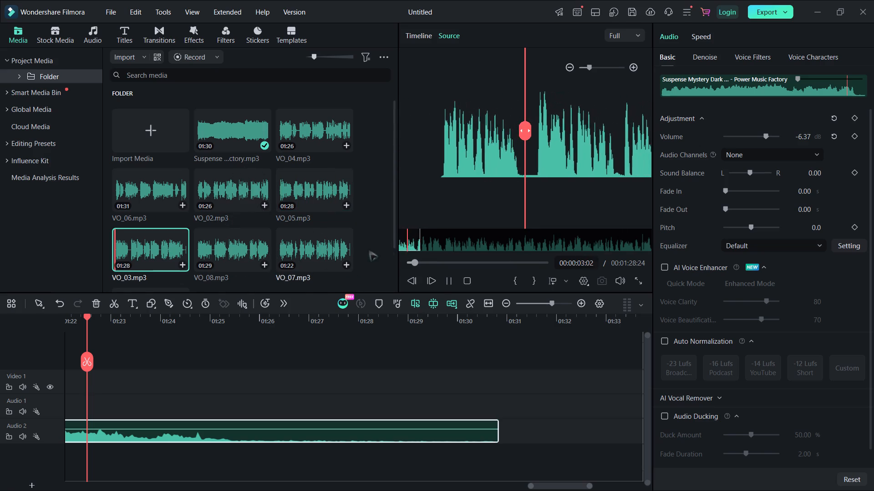
pyautogui.click(448, 244)
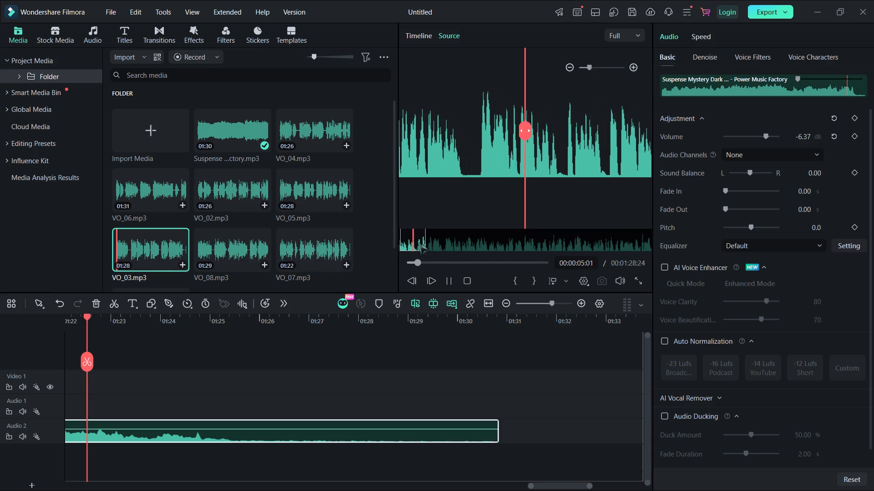
pyautogui.moveTo(417, 241); pyautogui.dragTo(549, 244)
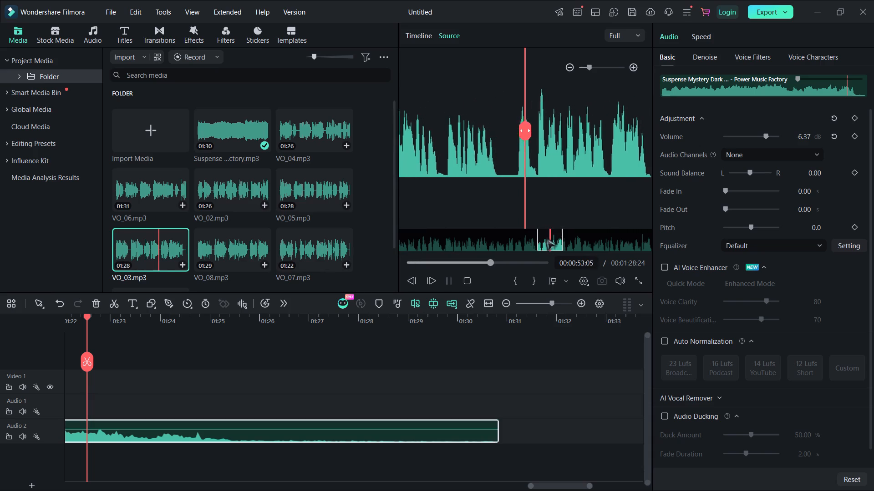
pyautogui.moveTo(553, 240); pyautogui.dragTo(608, 241)
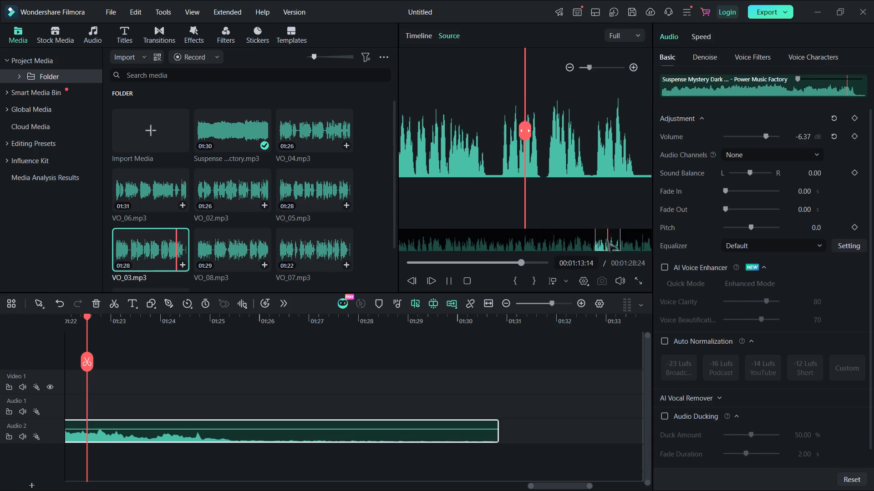
pyautogui.moveTo(608, 241); pyautogui.dragTo(616, 242)
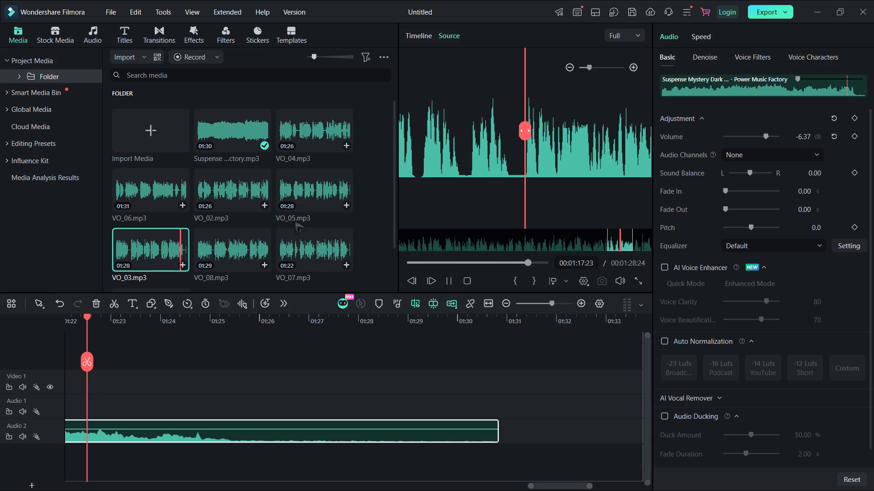
# Review VO_04.mp3 in the source viewer, scrubbing to about one minute, and pause its playback.
pyautogui.click(308, 145)
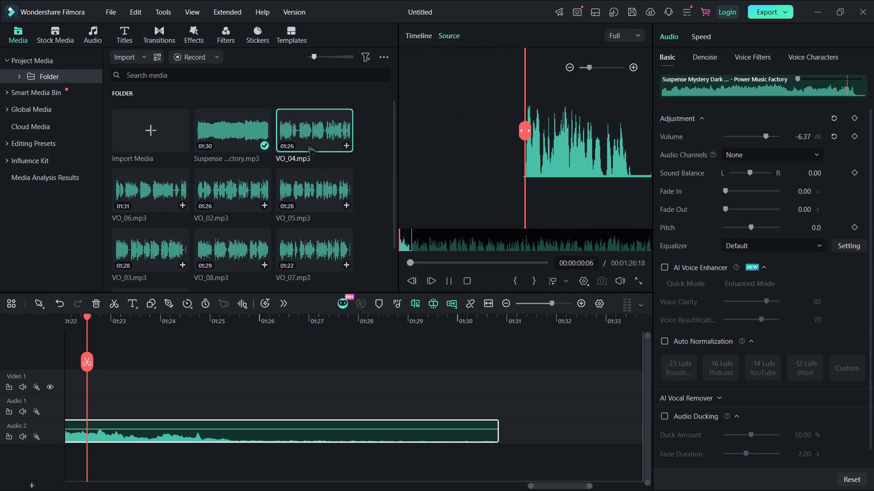
pyautogui.moveTo(409, 242); pyautogui.dragTo(487, 243)
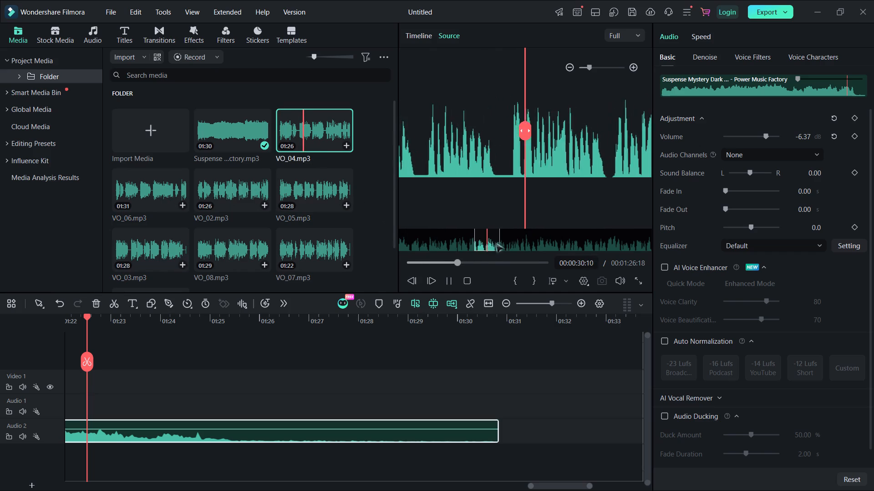
pyautogui.moveTo(495, 241); pyautogui.dragTo(568, 245)
pyautogui.moveTo(491, 264); pyautogui.dragTo(451, 263)
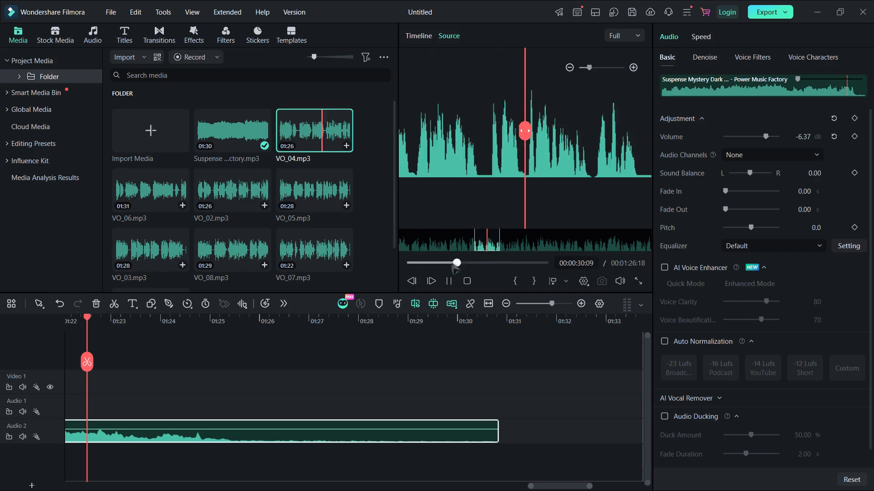
pyautogui.moveTo(451, 263); pyautogui.dragTo(503, 274)
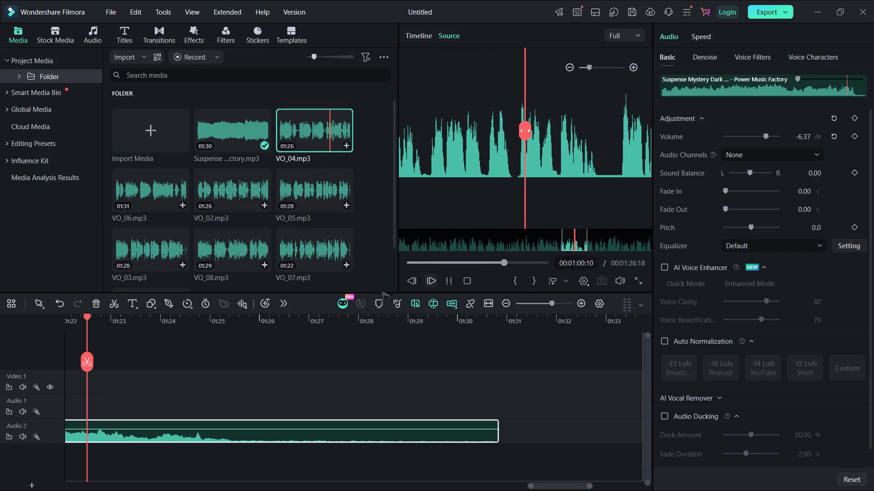
pyautogui.click(444, 281)
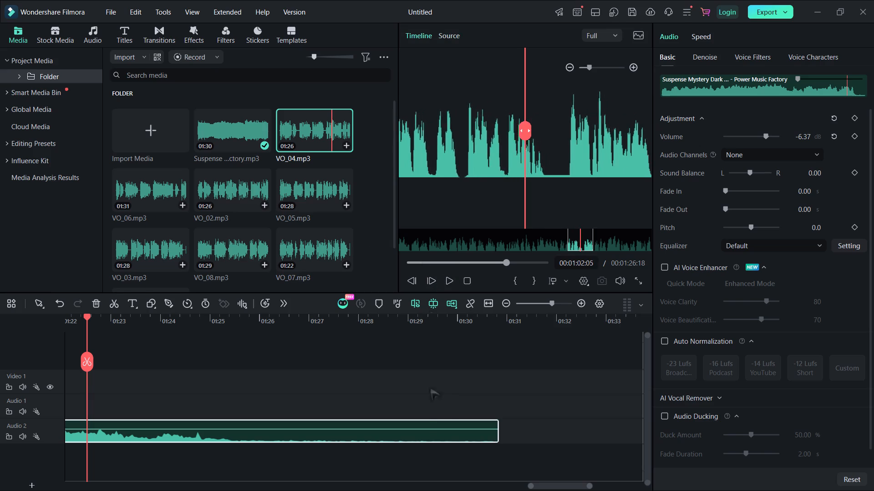
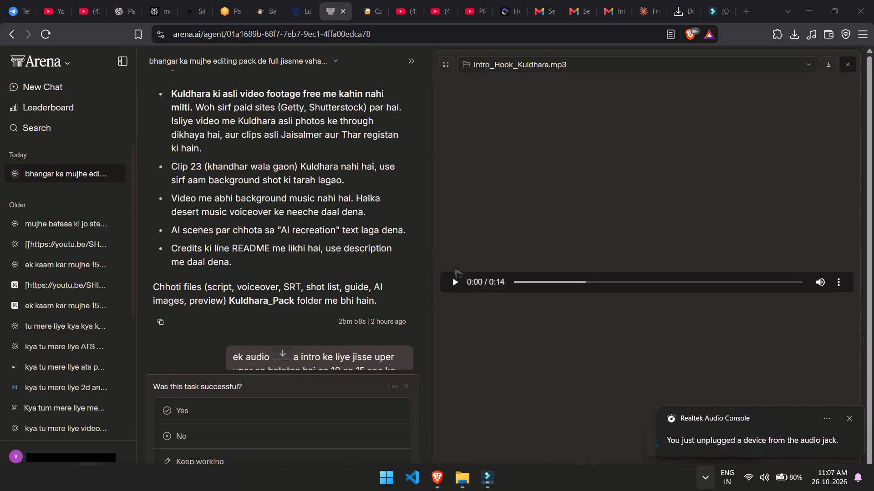
# Play Intro_Hook_Kuldhara.mp3 and identify the plugged-in audio device as Headphone.
pyautogui.click(455, 281)
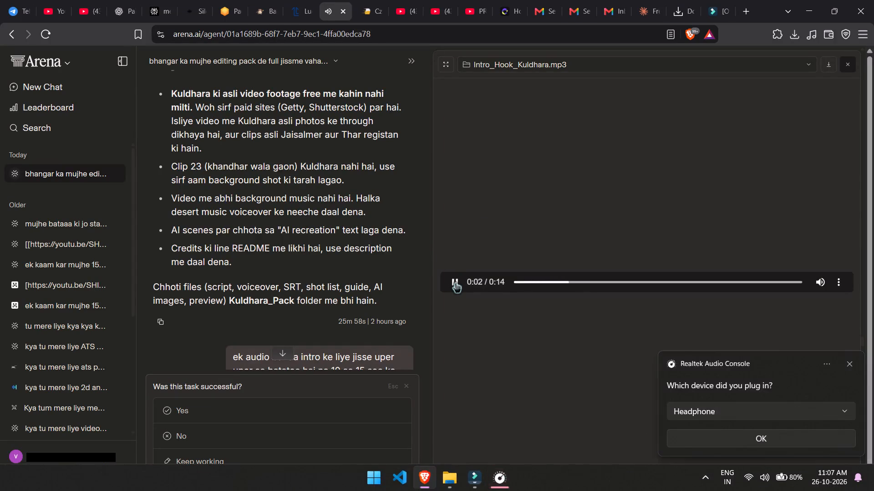
pyautogui.click(715, 438)
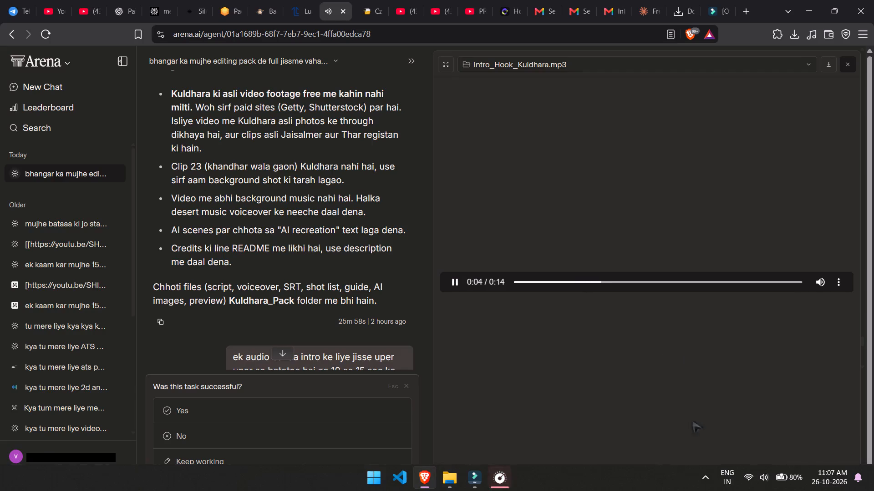
# Clear all system notifications and close the notification centre.
pyautogui.click(707, 486)
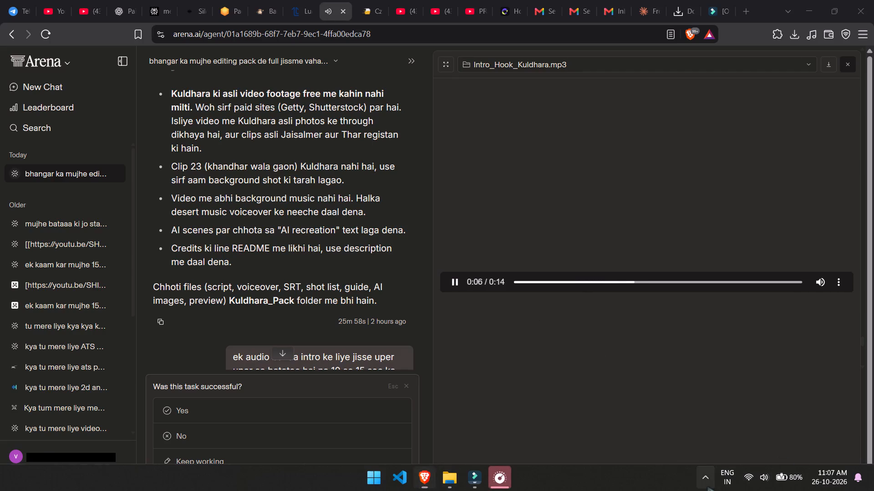
pyautogui.click(707, 486)
pyautogui.click(861, 481)
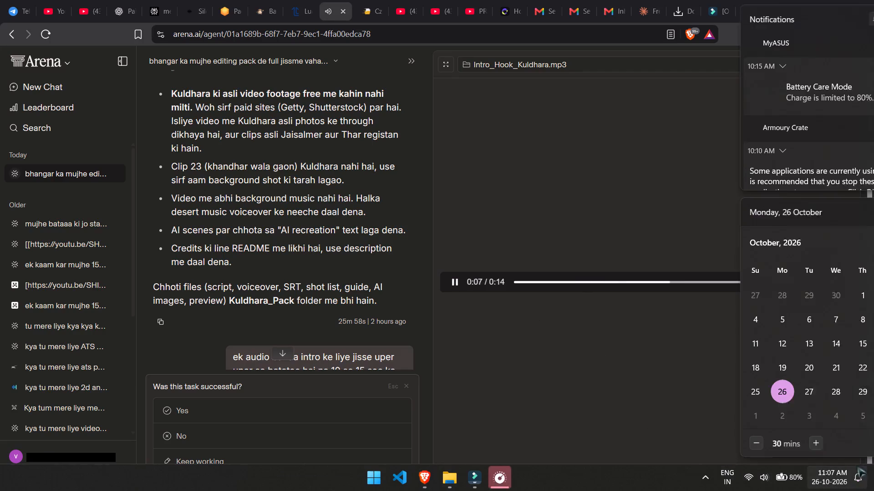
pyautogui.click(841, 16)
pyautogui.click(594, 147)
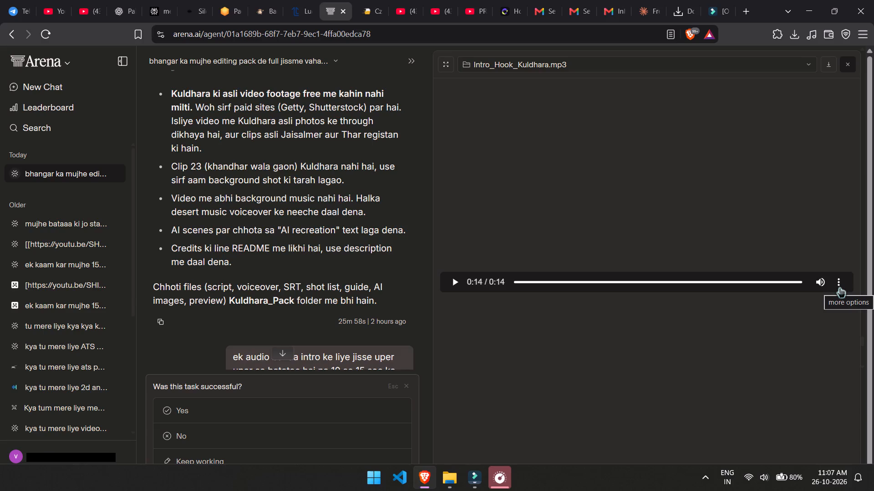
# Close the Intro_Hook_Kuldhara.mp3 preview and dismiss the question about whether the task was successful.
pyautogui.click(853, 66)
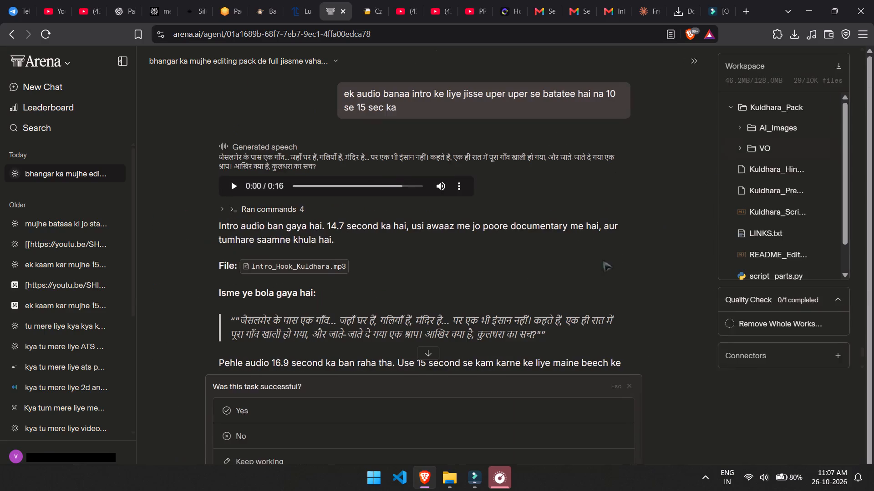
pyautogui.click(627, 386)
pyautogui.click(622, 386)
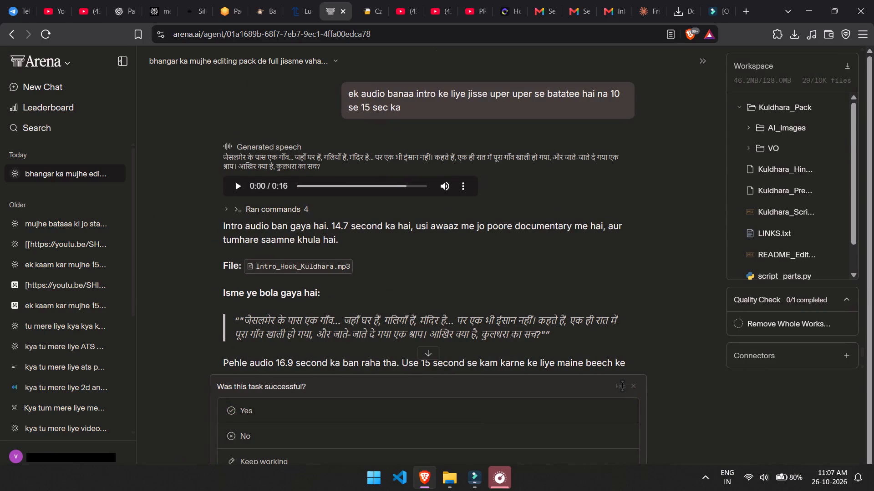
pyautogui.press('Escape')
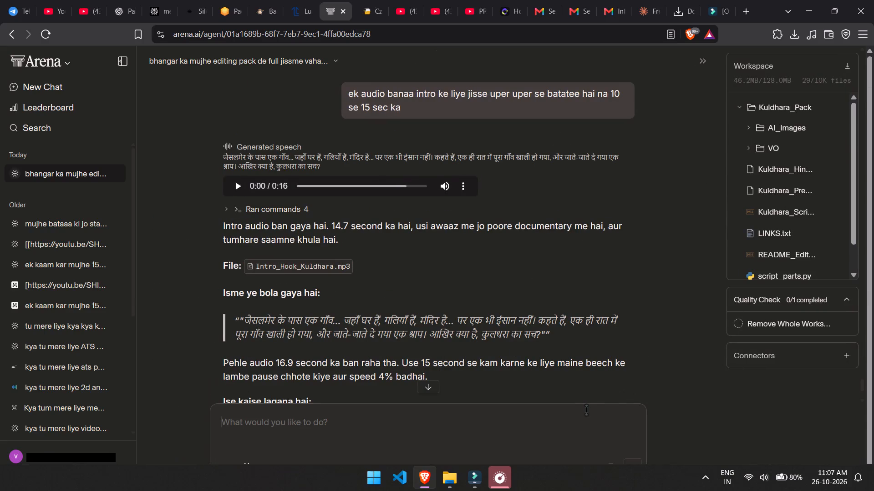
# Send the Arena agent the message "thoda or hook jese kuch achaa bataa yr".
pyautogui.press('y')
pyautogui.press('BackSpace')
pyautogui.press('y')
pyautogui.press('BackSpace')
pyautogui.write('thoda or hook')
pyautogui.press('space')
pyautogui.write('jese kuh')
pyautogui.press('c')
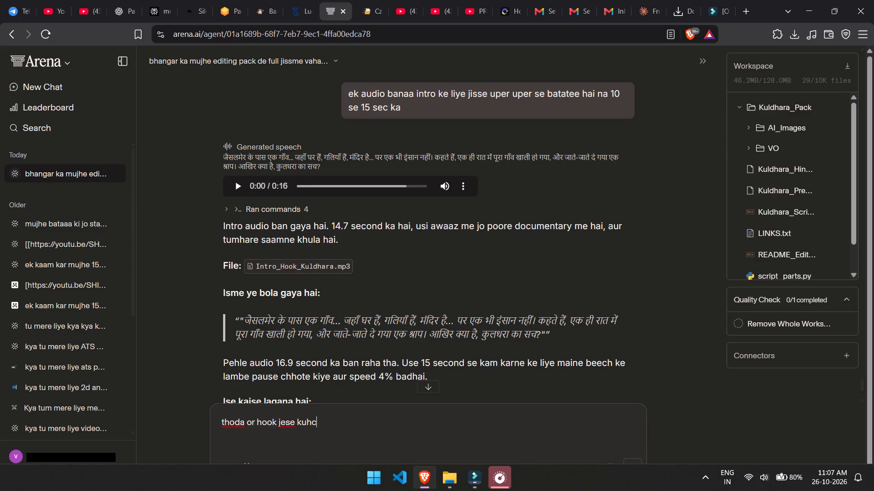
pyautogui.press('BackSpace')
pyautogui.press('BackSpace')
pyautogui.write('ch achaa a')
pyautogui.press('BackSpace')
pyautogui.write('bataa')
pyautogui.press('space')
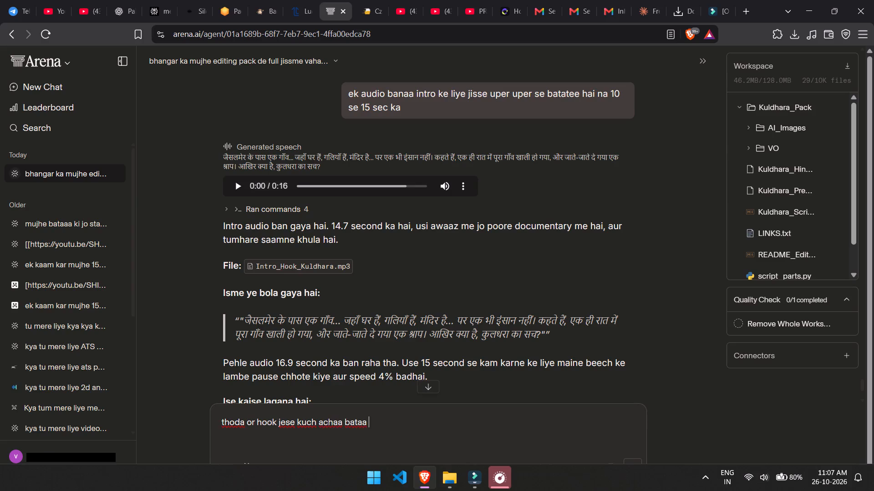
pyautogui.write('yr')
pyautogui.press('Return')
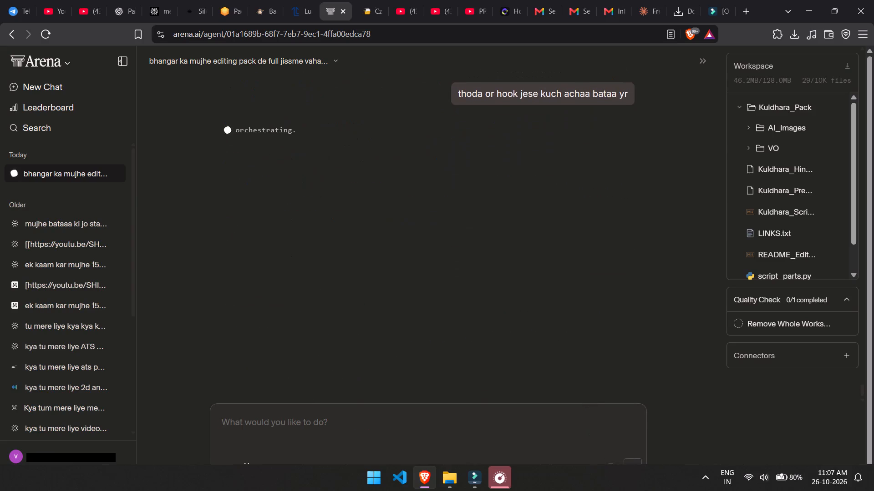
# Bring up the Realtek Audio Console window and close it.
pyautogui.click(512, 482)
pyautogui.click(505, 481)
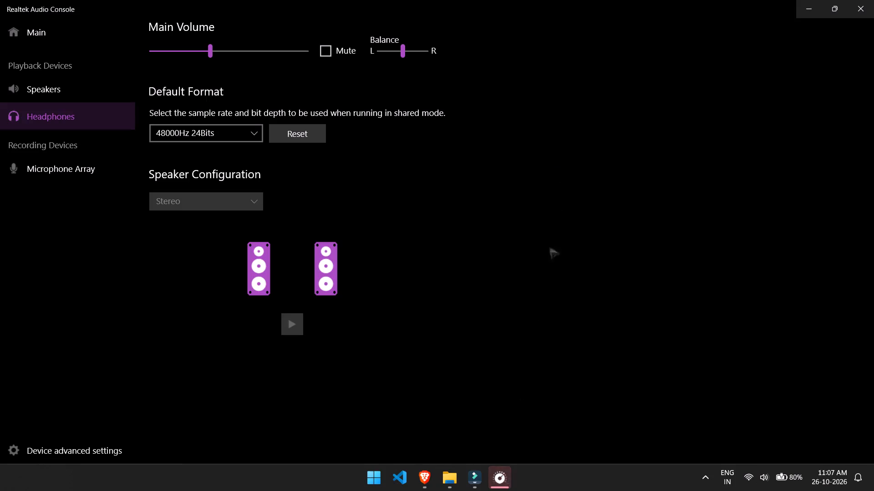
pyautogui.click(856, 0)
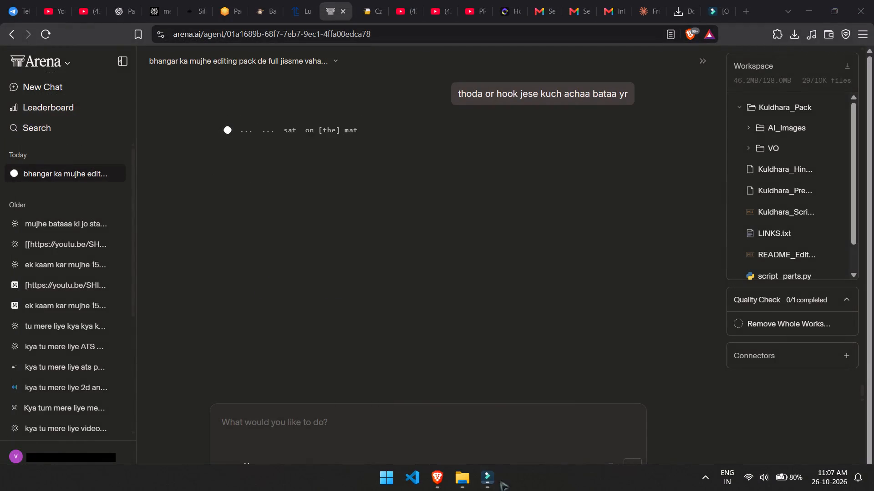
# Switch to Wondershare Filmora and add VO_01.mp3 to the Audio 1 track at the start of the timeline.
pyautogui.click(493, 480)
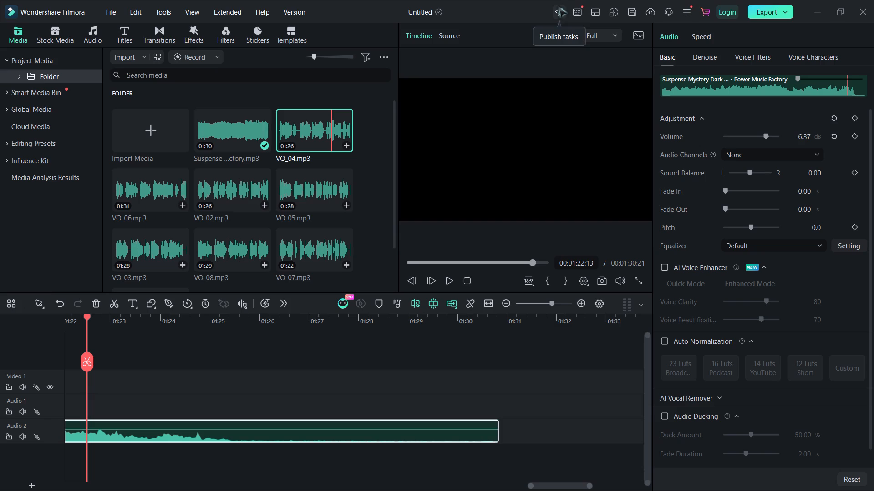
pyautogui.click(104, 9)
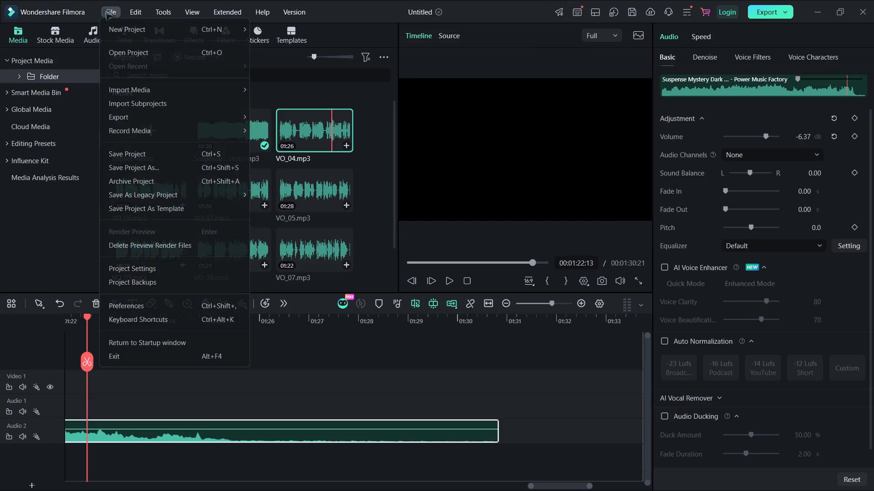
pyautogui.click(104, 9)
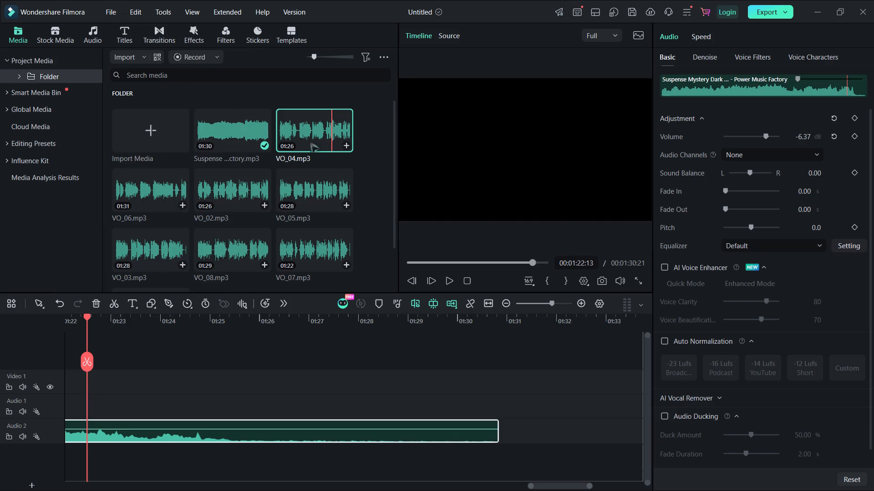
pyautogui.click(295, 139)
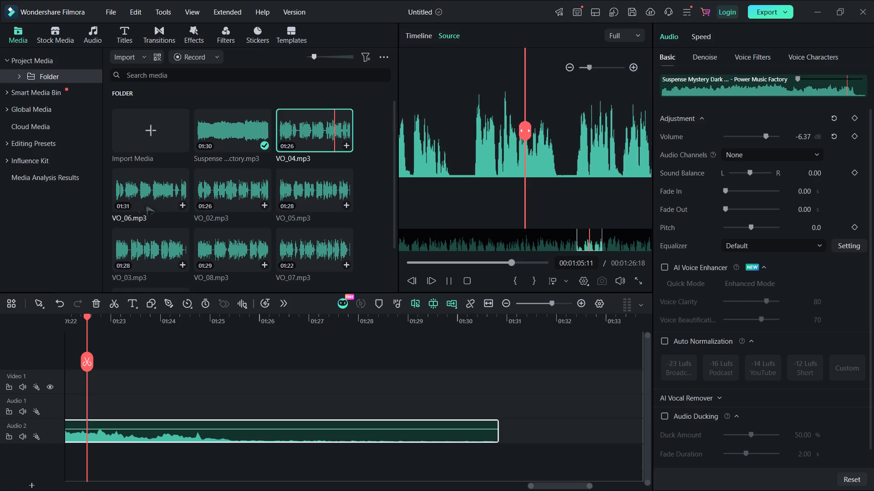
pyautogui.scroll(-1, 230, 149)
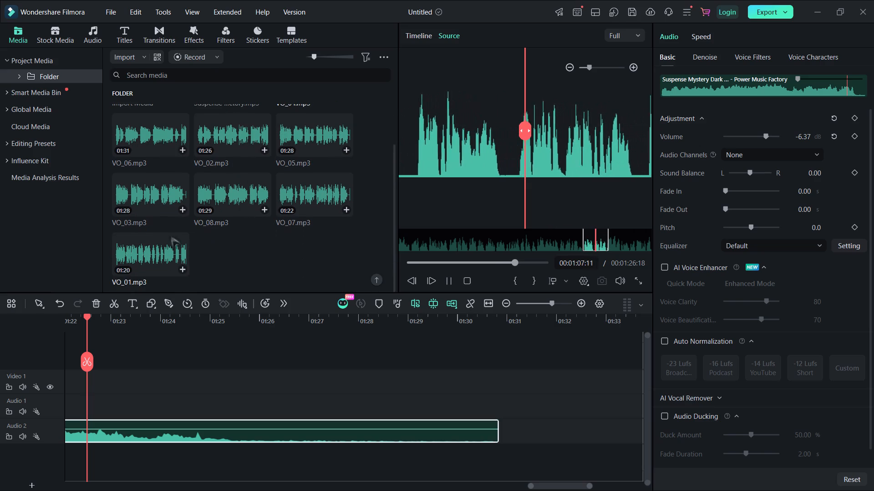
pyautogui.click(141, 254)
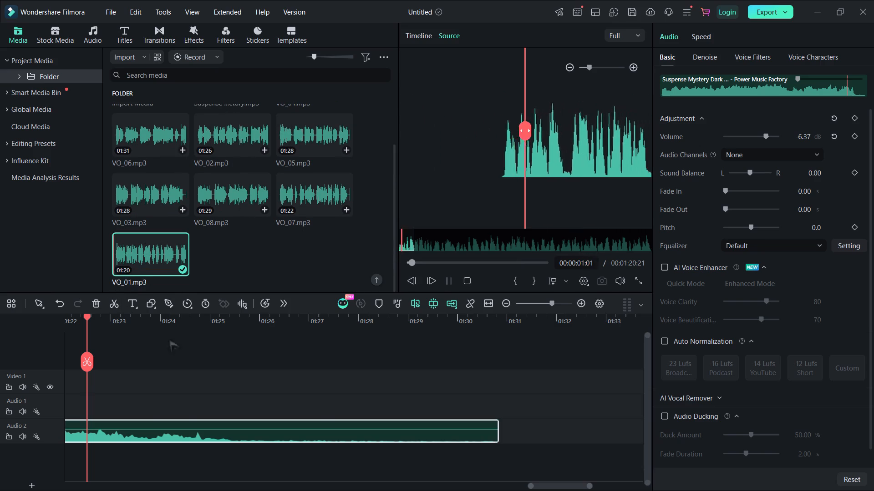
# Play the timeline from the beginning and watch the combined voice-over and music levels on the expanded audio meter.
pyautogui.moveTo(517, 262); pyautogui.dragTo(381, 269)
pyautogui.press('space')
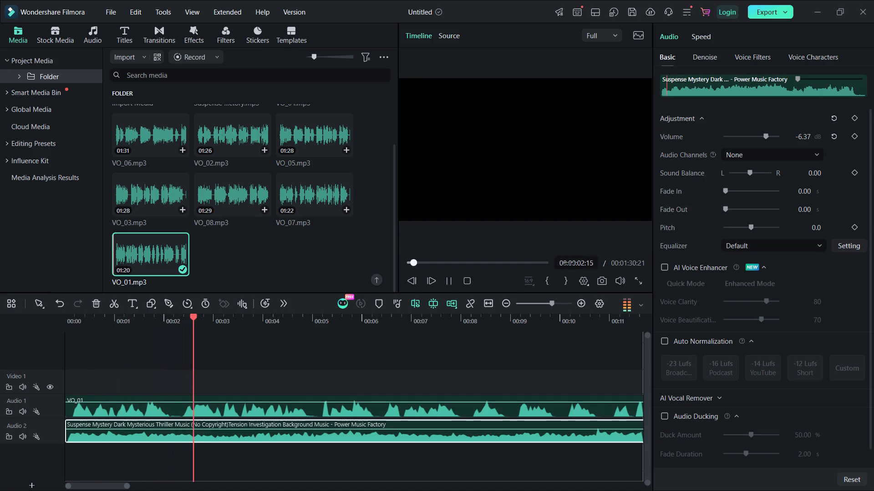
pyautogui.click(640, 303)
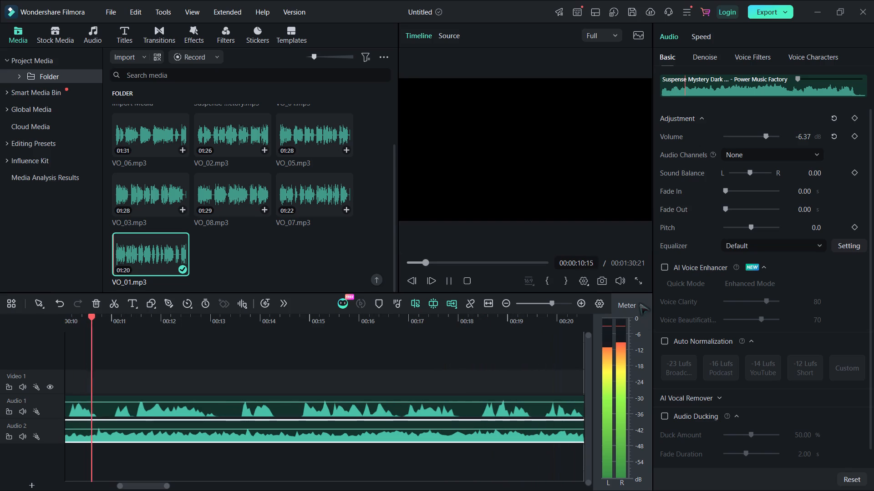
pyautogui.moveTo(610, 336); pyautogui.dragTo(615, 372)
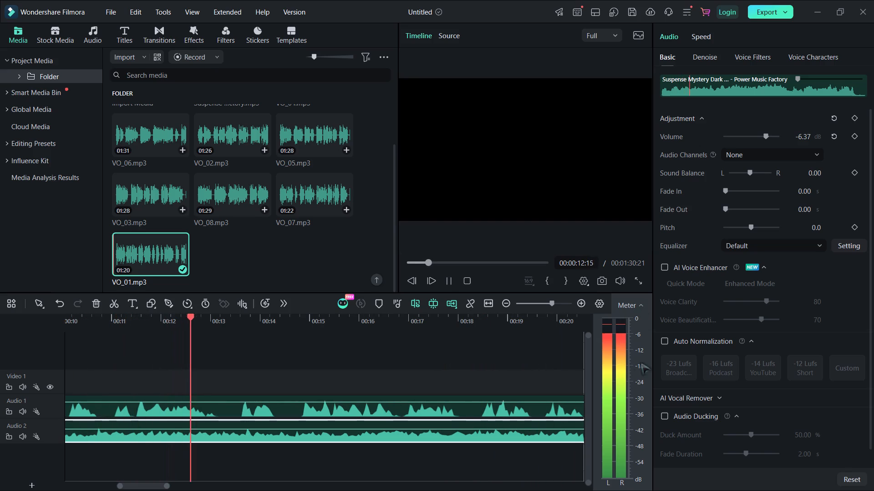
pyautogui.doubleClick(641, 362)
pyautogui.click(623, 307)
pyautogui.click(623, 306)
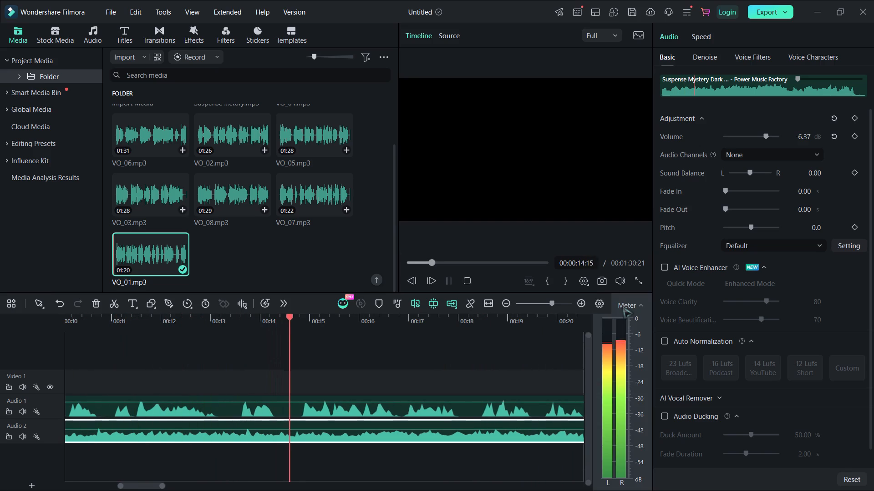
pyautogui.click(623, 306)
pyautogui.click(623, 306)
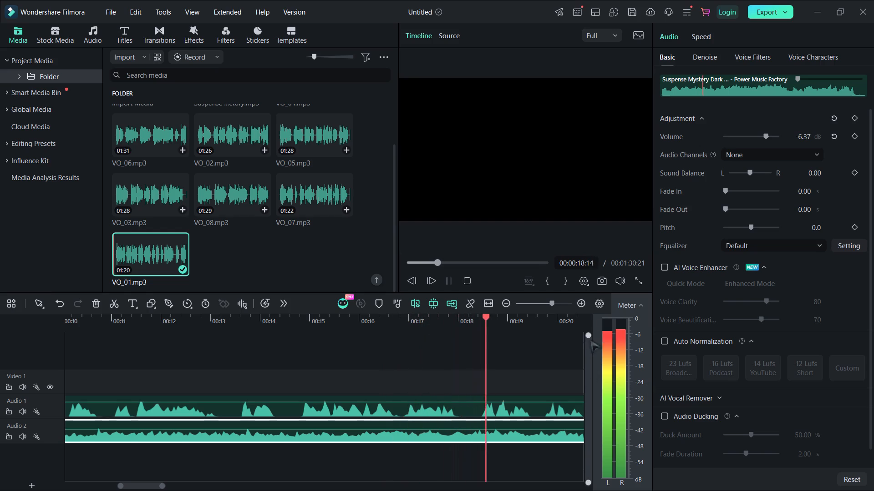
# Reduce the height of the timeline tracks and deselect the music clip.
pyautogui.moveTo(589, 334); pyautogui.dragTo(589, 412)
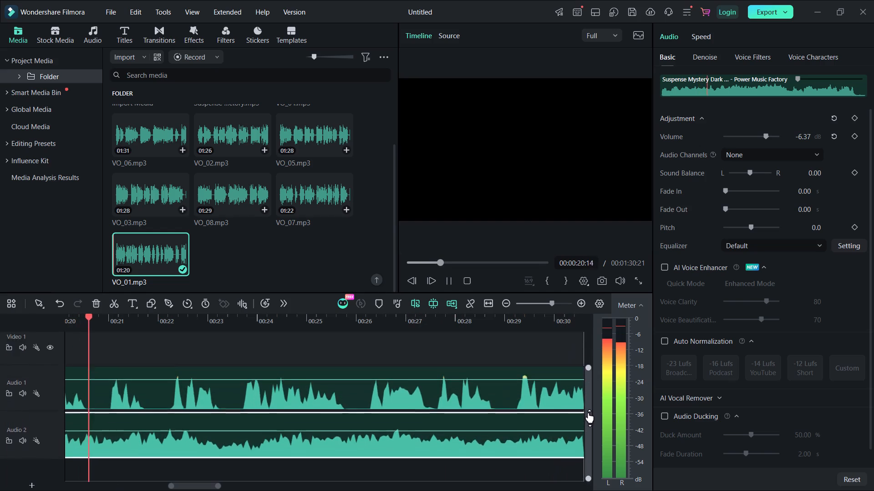
pyautogui.moveTo(589, 412); pyautogui.dragTo(586, 337)
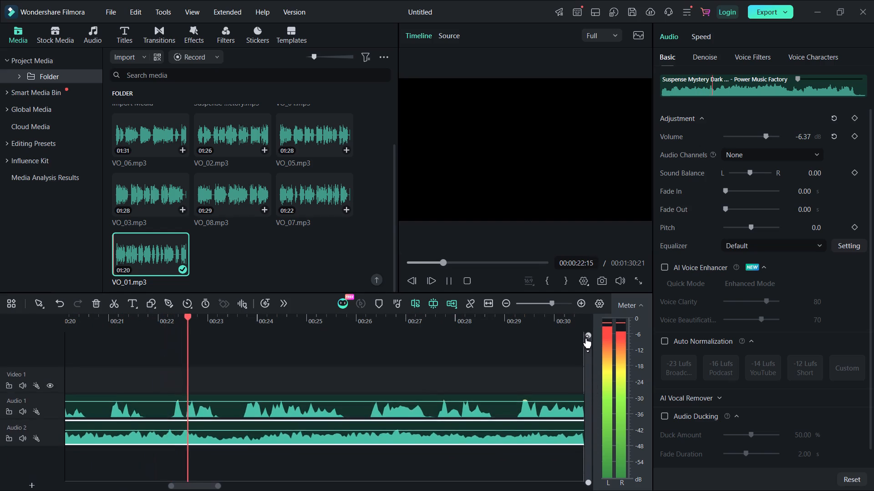
pyautogui.moveTo(586, 337); pyautogui.dragTo(576, 281)
pyautogui.click(567, 339)
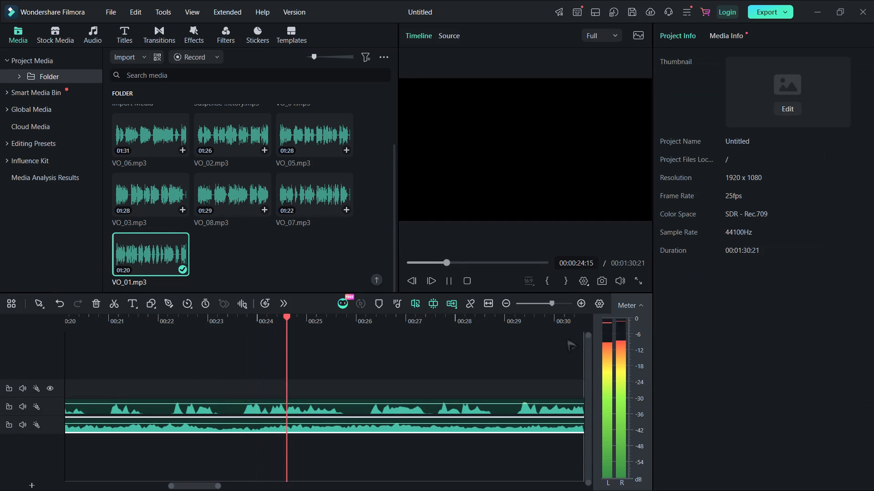
# Collapse the audio meter and pause the timeline playback.
pyautogui.click(637, 307)
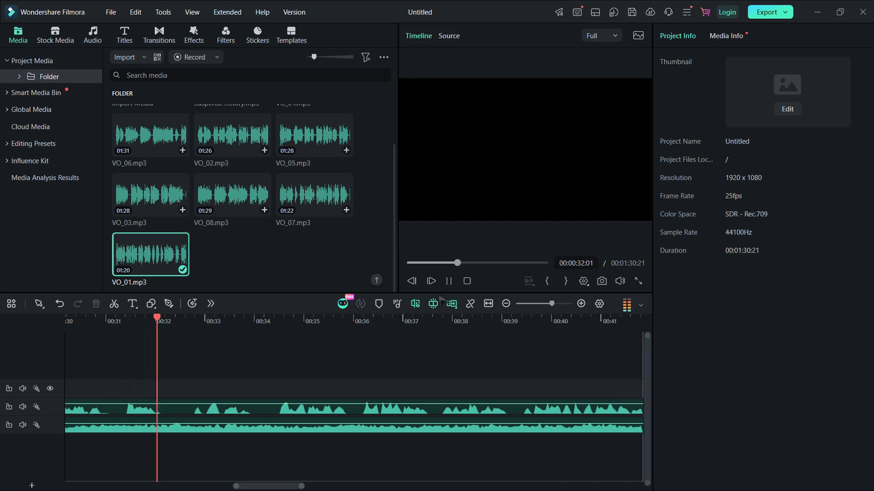
pyautogui.click(451, 282)
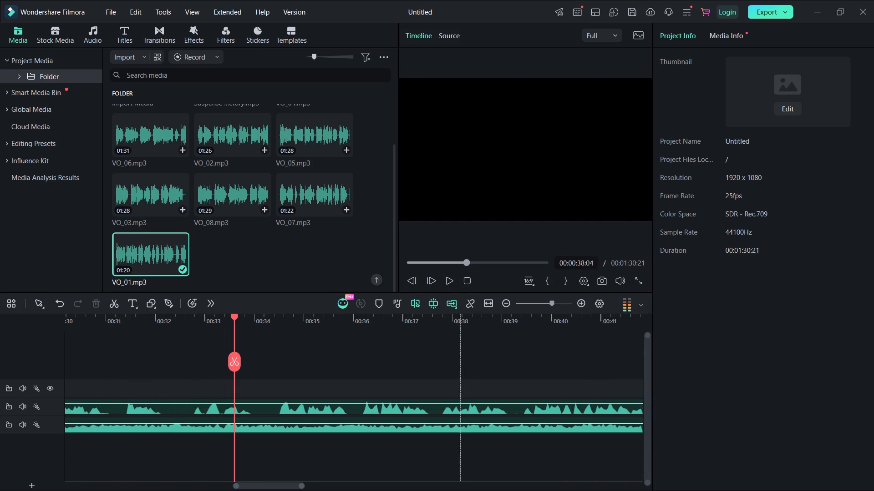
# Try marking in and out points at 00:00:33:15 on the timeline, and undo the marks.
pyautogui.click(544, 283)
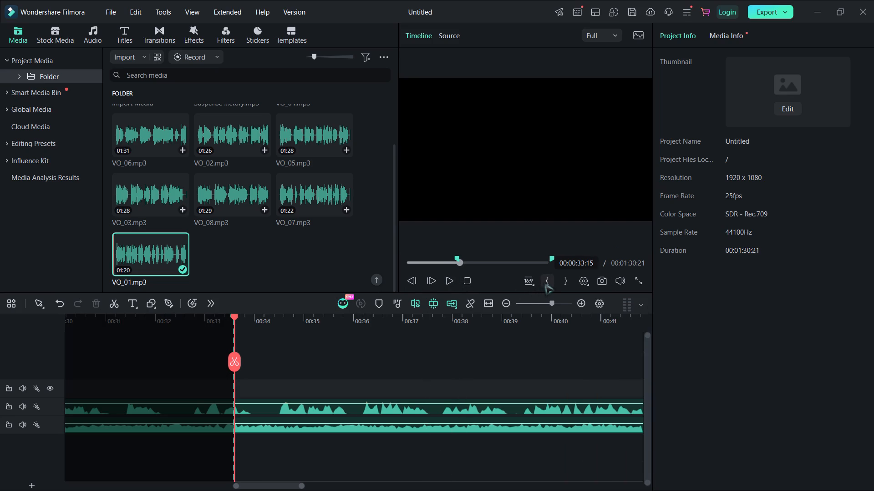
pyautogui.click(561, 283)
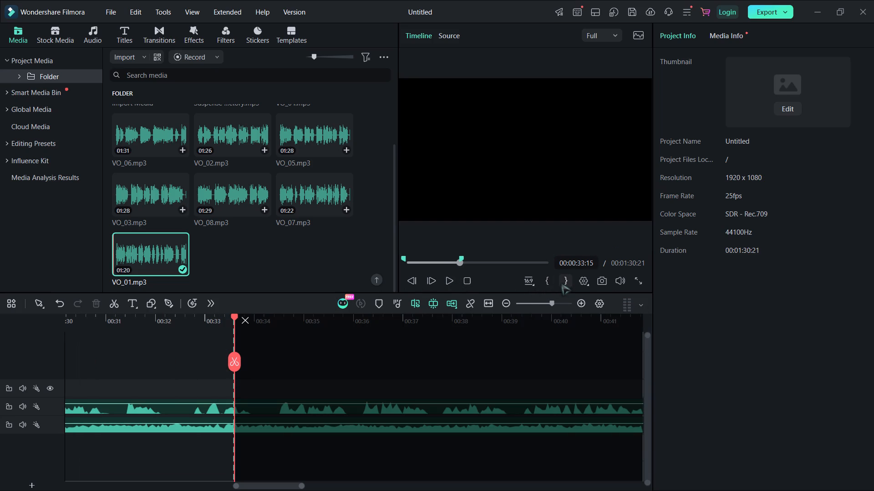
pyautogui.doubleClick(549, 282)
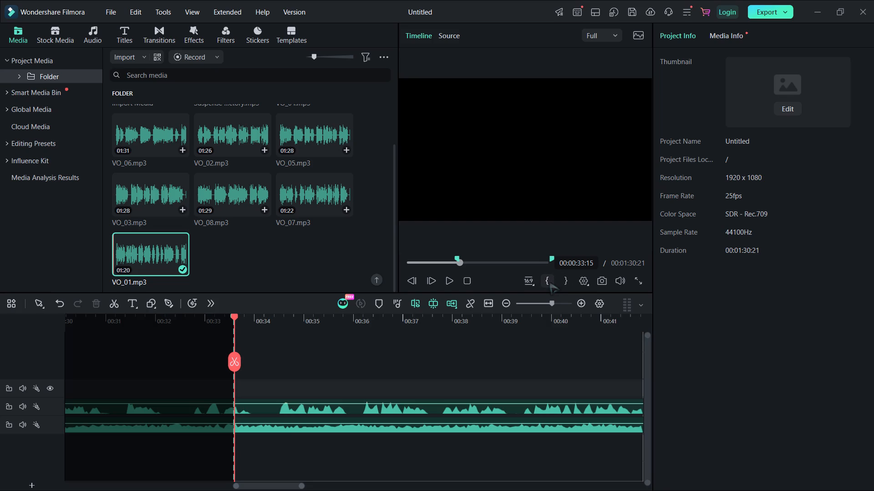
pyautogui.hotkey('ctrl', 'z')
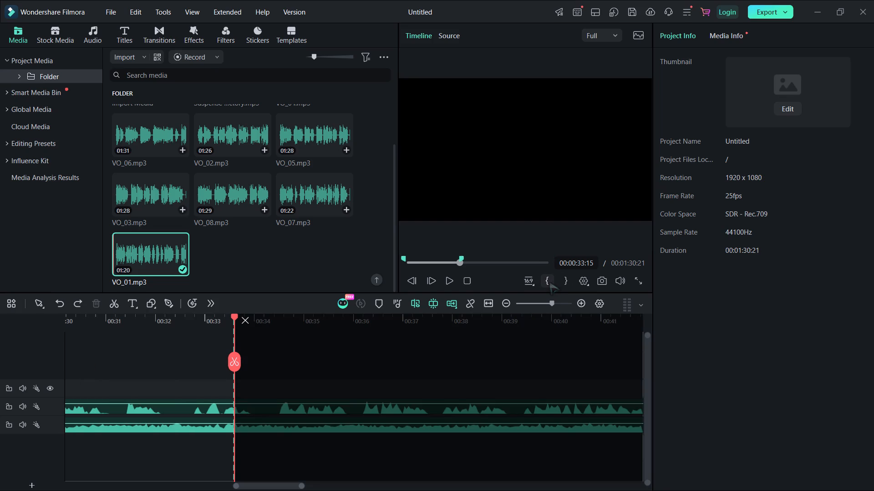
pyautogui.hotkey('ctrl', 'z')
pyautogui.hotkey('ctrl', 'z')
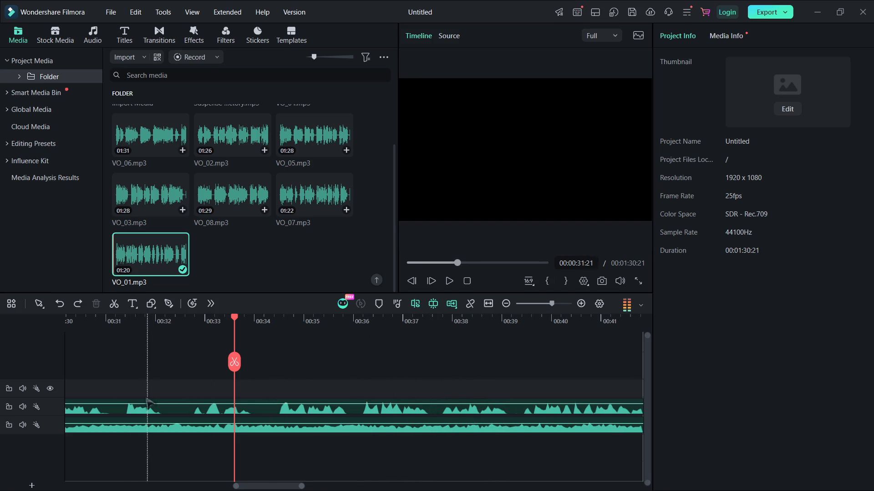
# Shift the VO_01 voice-over clip slightly forward in time on the Audio 1 track.
pyautogui.moveTo(92, 400); pyautogui.dragTo(128, 408)
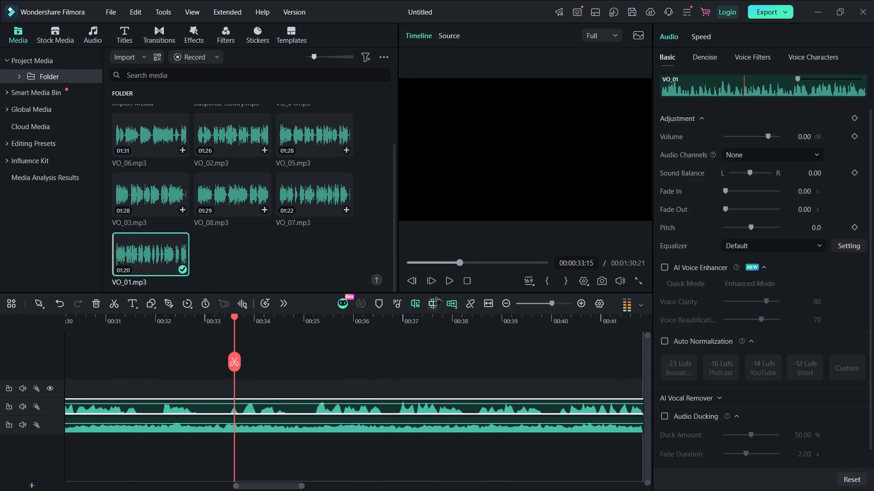
# Play the timeline from 00:00:33:15, replay it from about 00:00:32 to check the voice-over against the music, and pause.
pyautogui.click(446, 281)
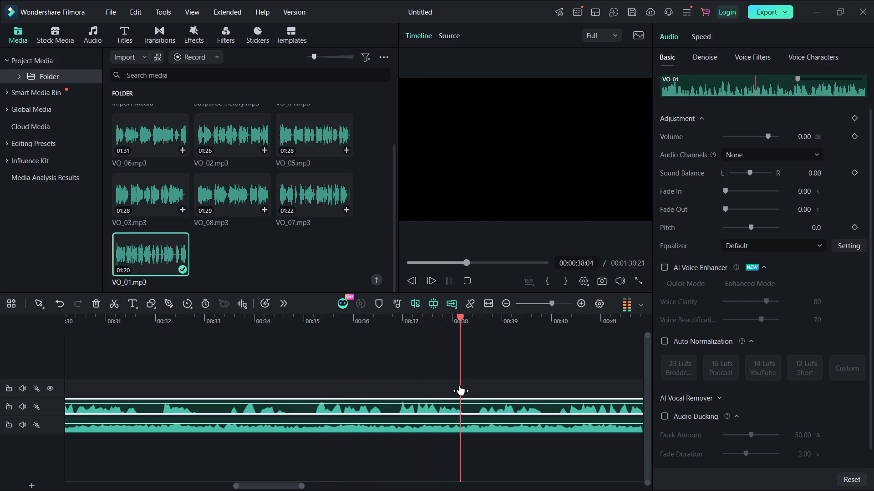
pyautogui.click(160, 321)
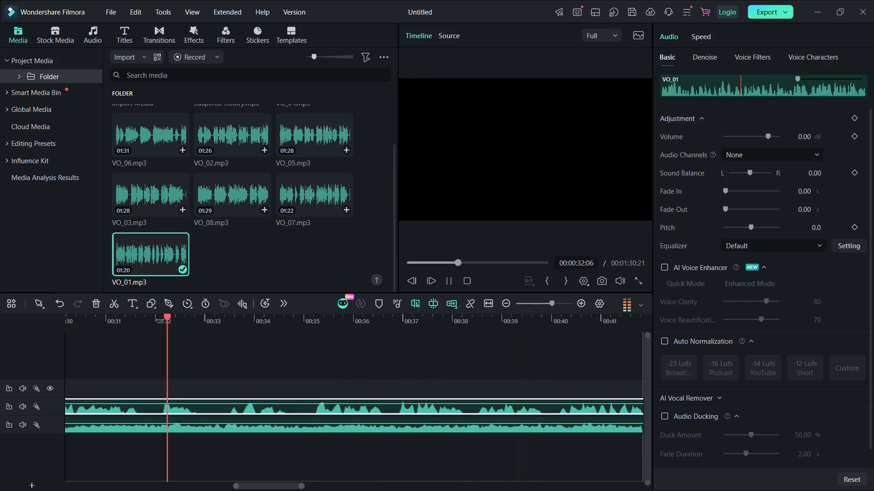
pyautogui.click(160, 321)
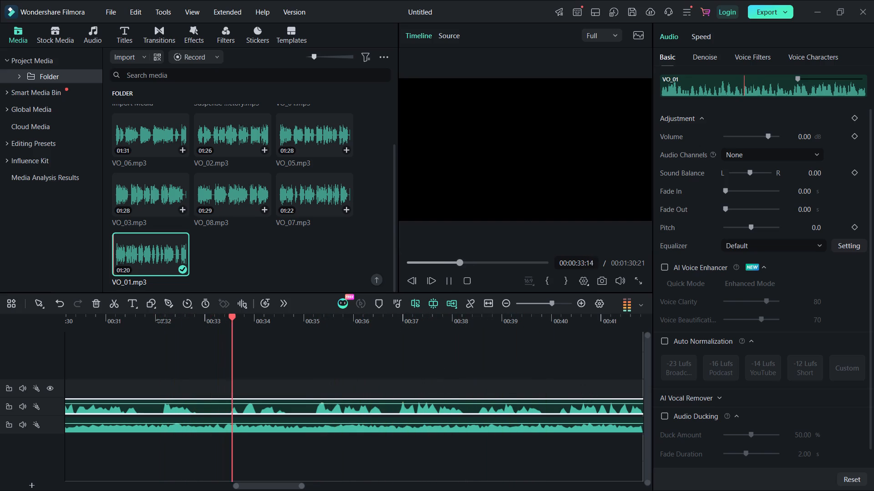
pyautogui.press('space')
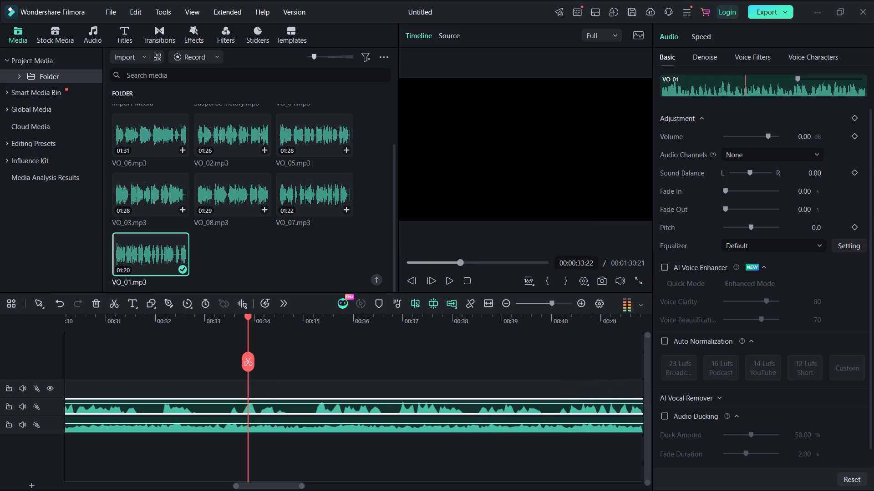
# Switch to the Arena chat in Brave, listen to Intro_Hook_A_Ek_Raat.mp3 and review the agent's reply about the new hooks.
pyautogui.click(820, 8)
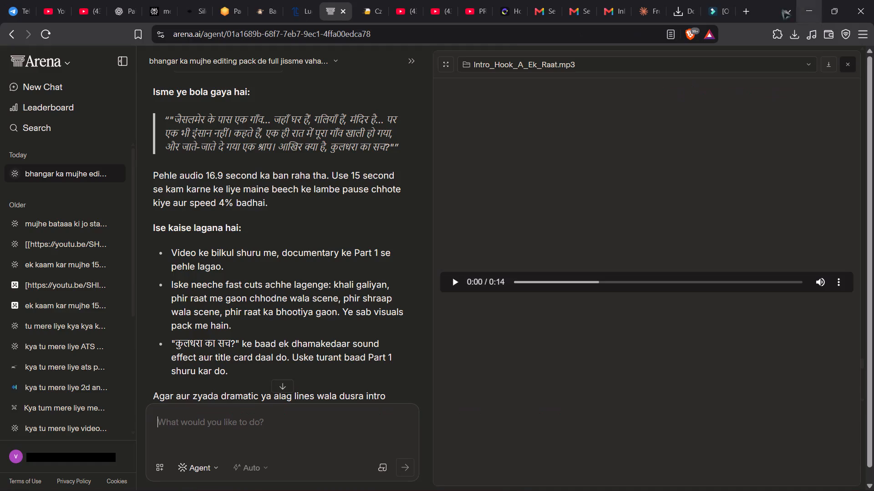
pyautogui.scroll(-20, 320, 291)
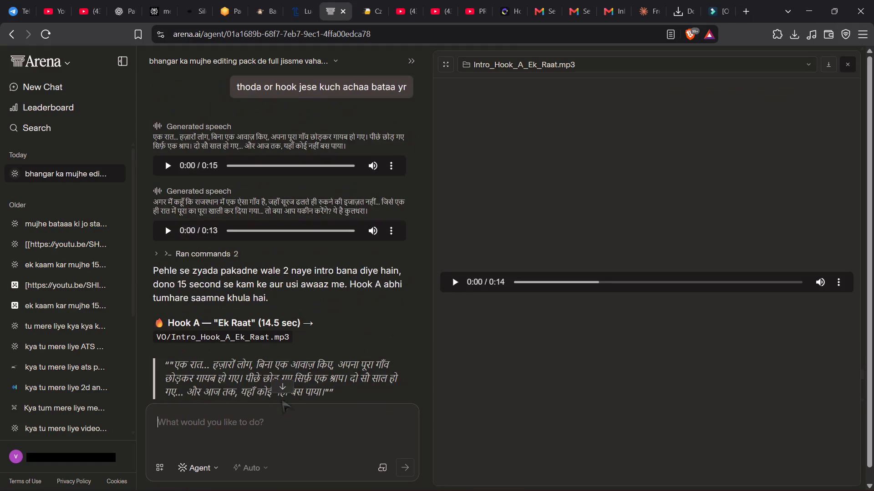
pyautogui.click(283, 389)
pyautogui.click(456, 286)
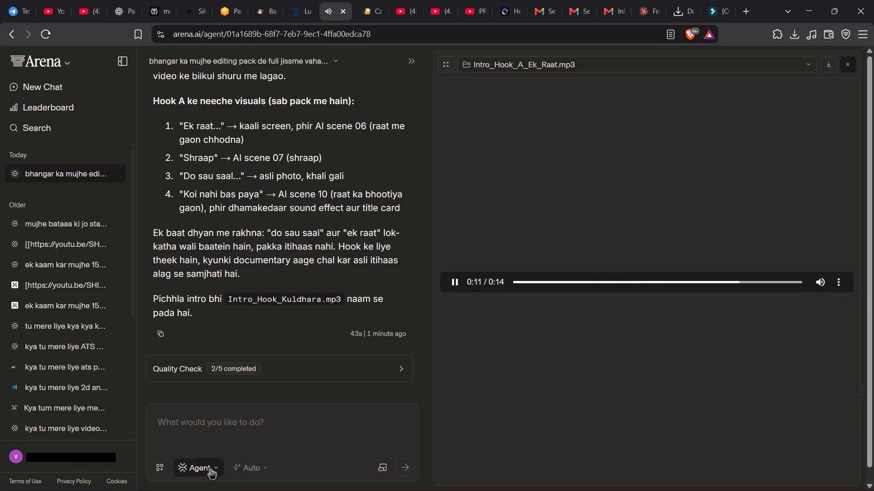
pyautogui.click(221, 472)
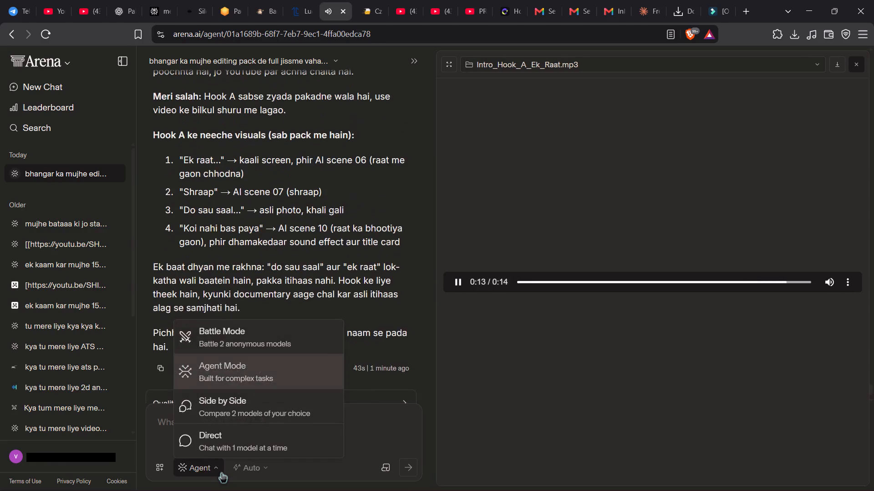
pyautogui.click(221, 472)
pyautogui.scroll(-9, 276, 367)
pyautogui.scroll(20, 276, 367)
pyautogui.scroll(17, 276, 367)
pyautogui.scroll(-6, 276, 367)
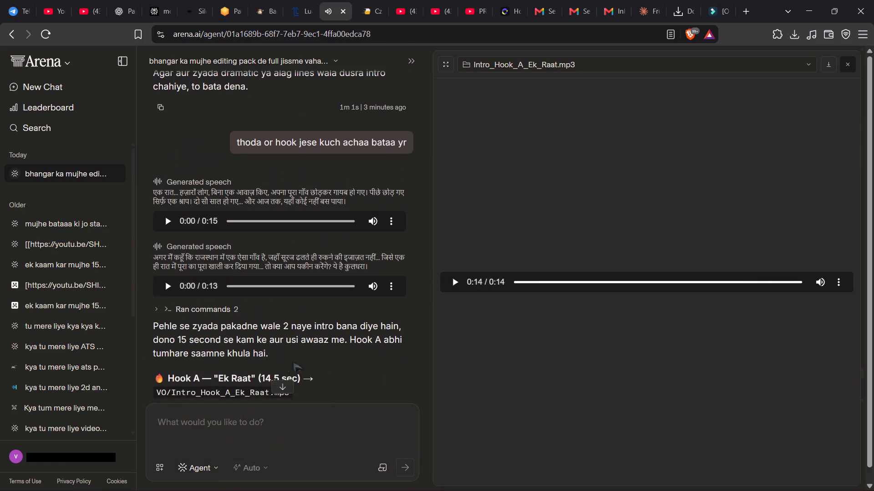
pyautogui.scroll(-20, 400, 353)
pyautogui.scroll(-13, 400, 353)
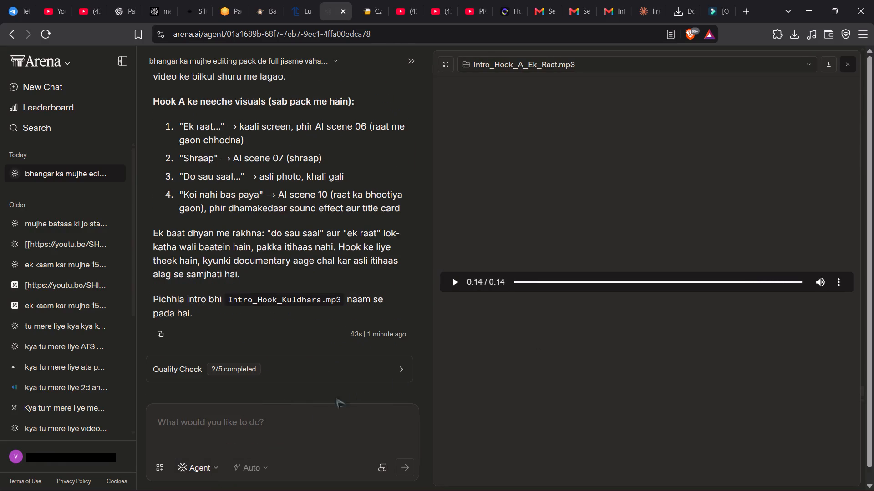
pyautogui.click(253, 434)
pyautogui.press('i')
pyautogui.press('BackSpace')
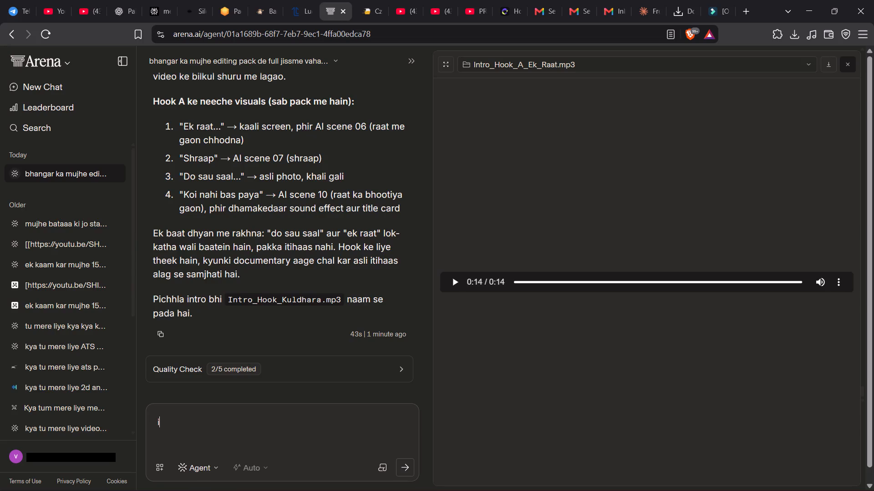